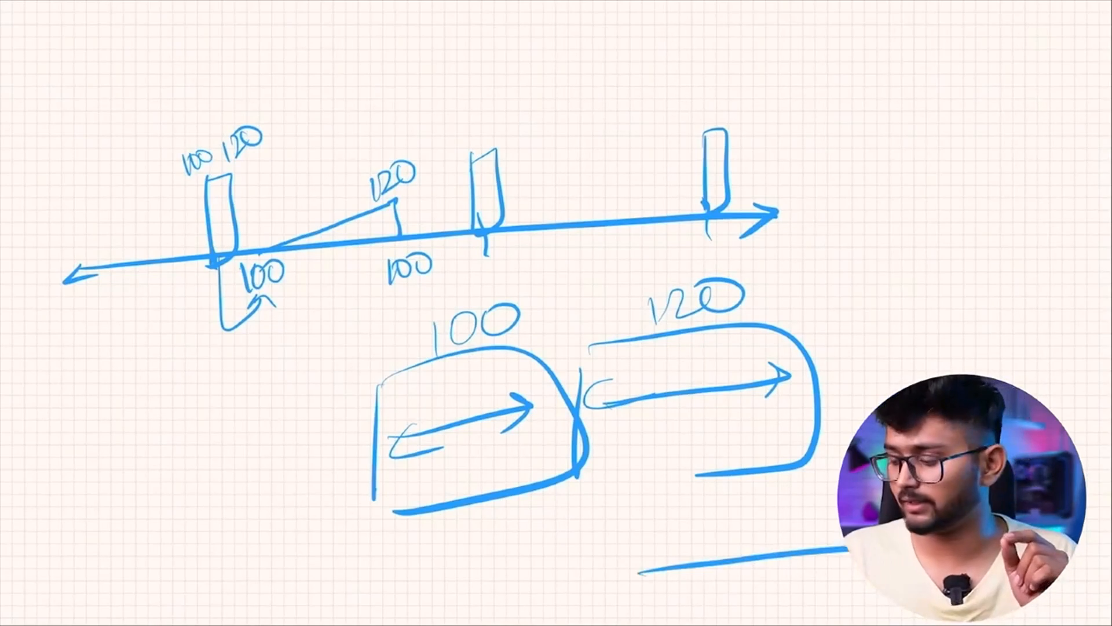
pyautogui.scroll(-1, 554, 307)
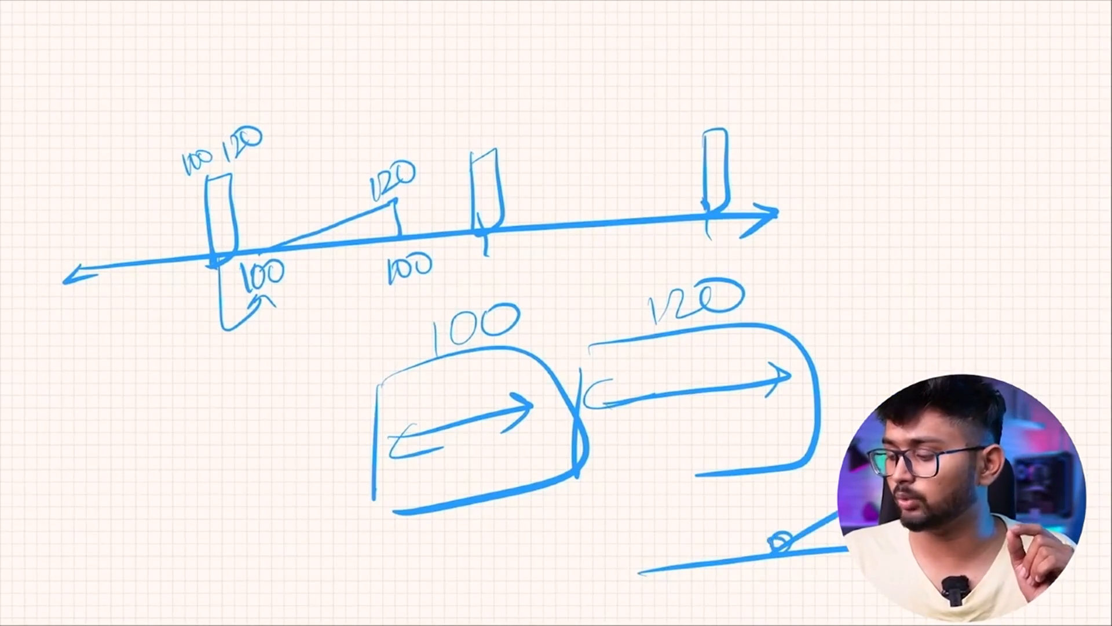
pyautogui.scroll(-1, 554, 307)
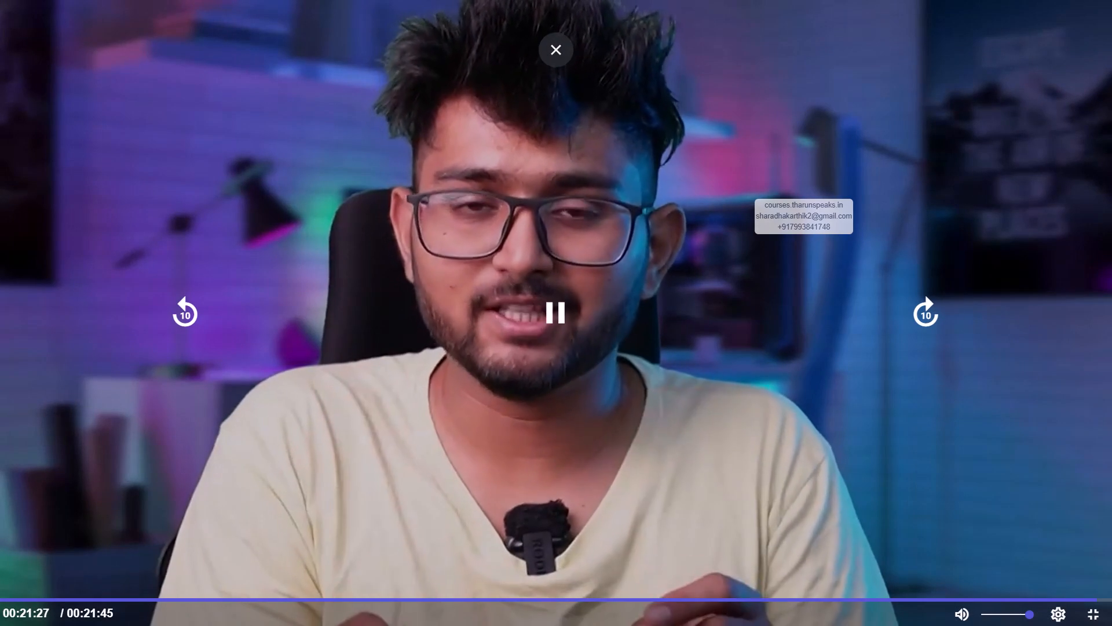
pyautogui.click(554, 46)
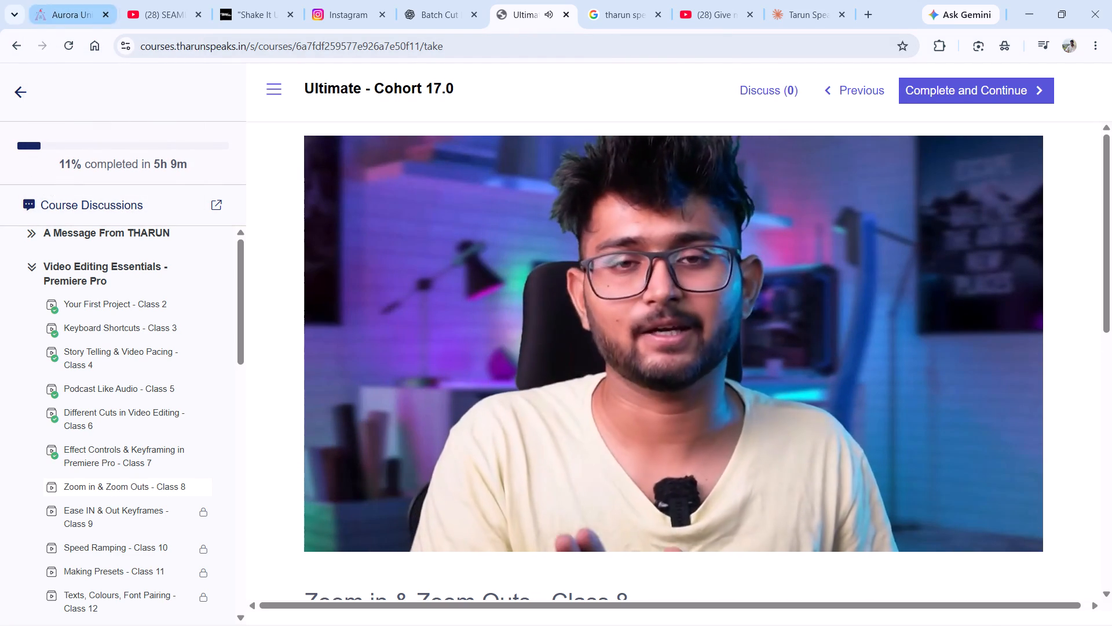
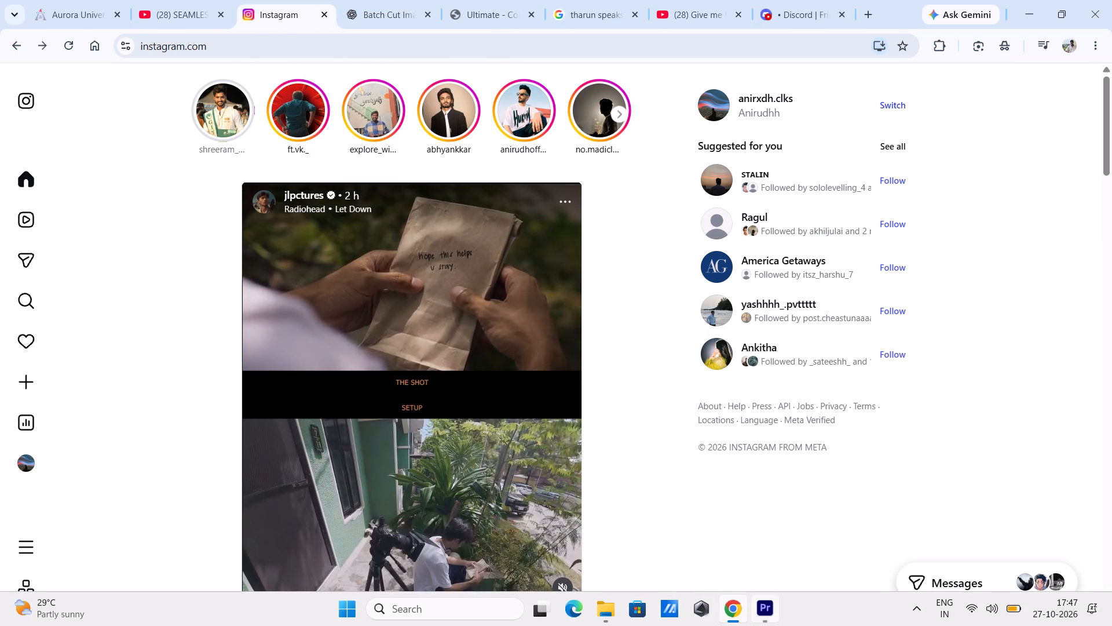
# Switch to Premiere Pro and move the timeline playhead back to the sequence start at 00;00;00;00.
pyautogui.click(764, 599)
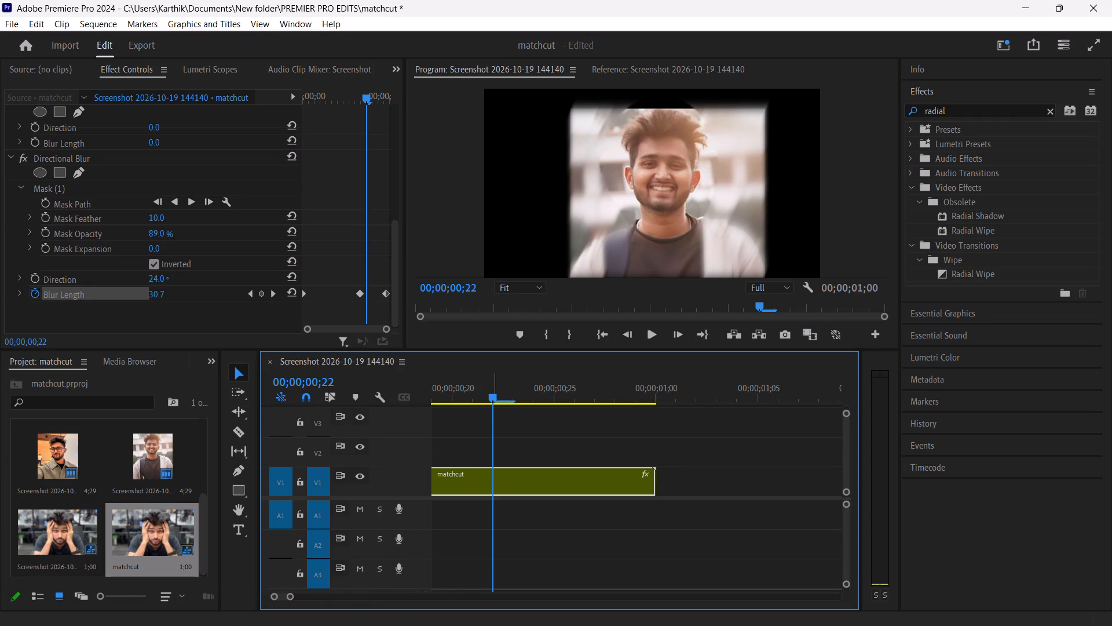
pyautogui.moveTo(493, 400); pyautogui.dragTo(357, 452)
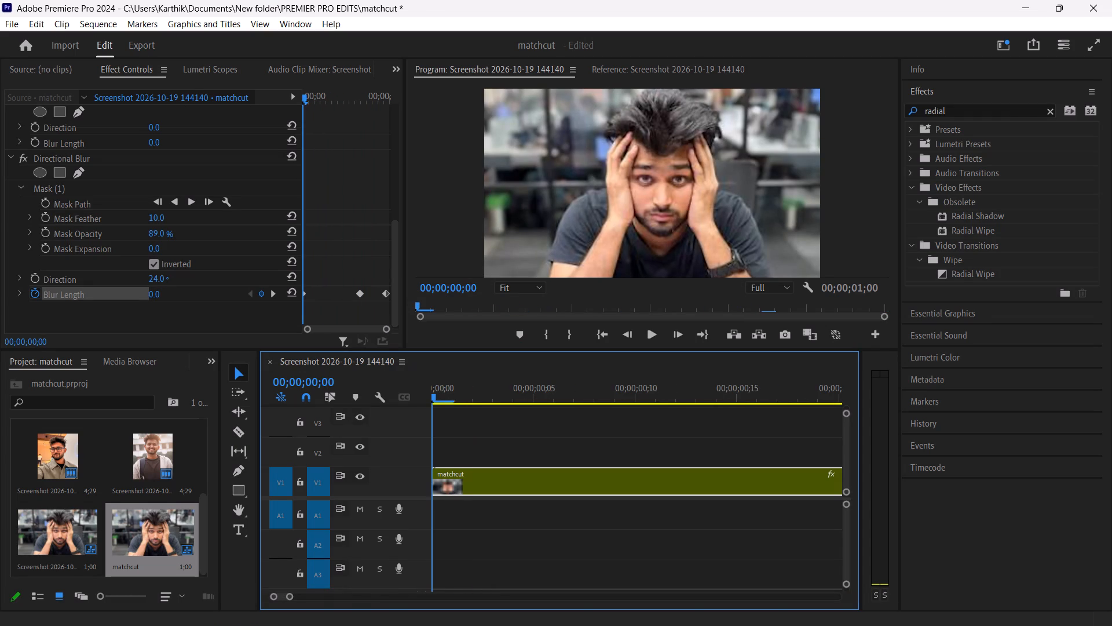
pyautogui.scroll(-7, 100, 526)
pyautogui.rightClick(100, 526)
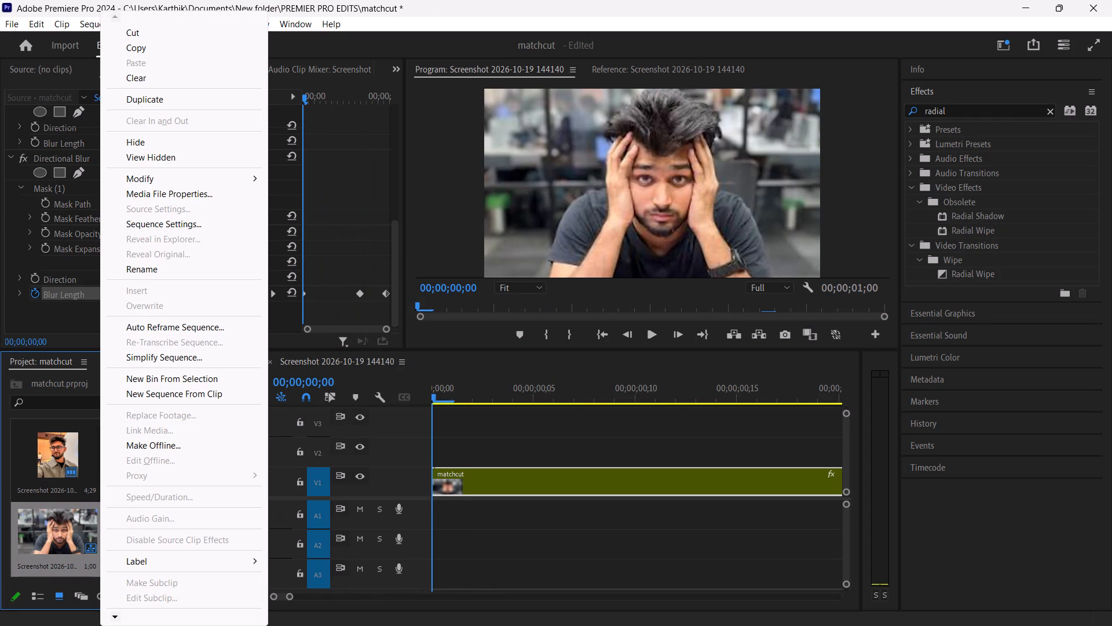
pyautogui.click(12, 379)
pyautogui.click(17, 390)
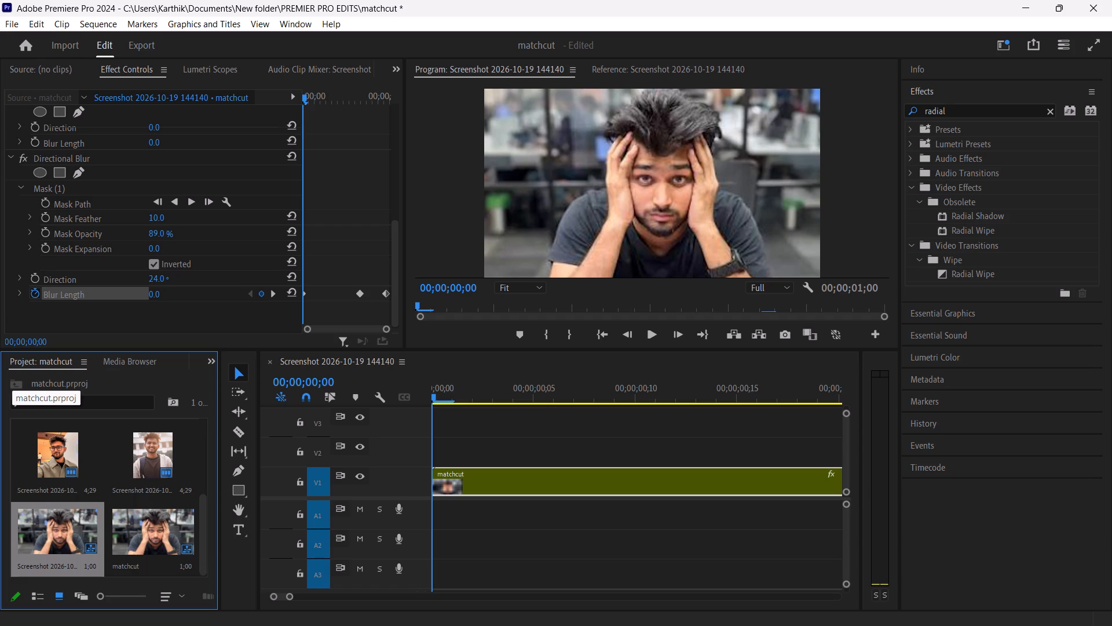
# Look through the media items in the matchcut project and check the Media Browser in Premiere Pro.
pyautogui.doubleClick(16, 383)
pyautogui.moveTo(16, 383); pyautogui.dragTo(116, 490)
pyautogui.scroll(-2, 116, 490)
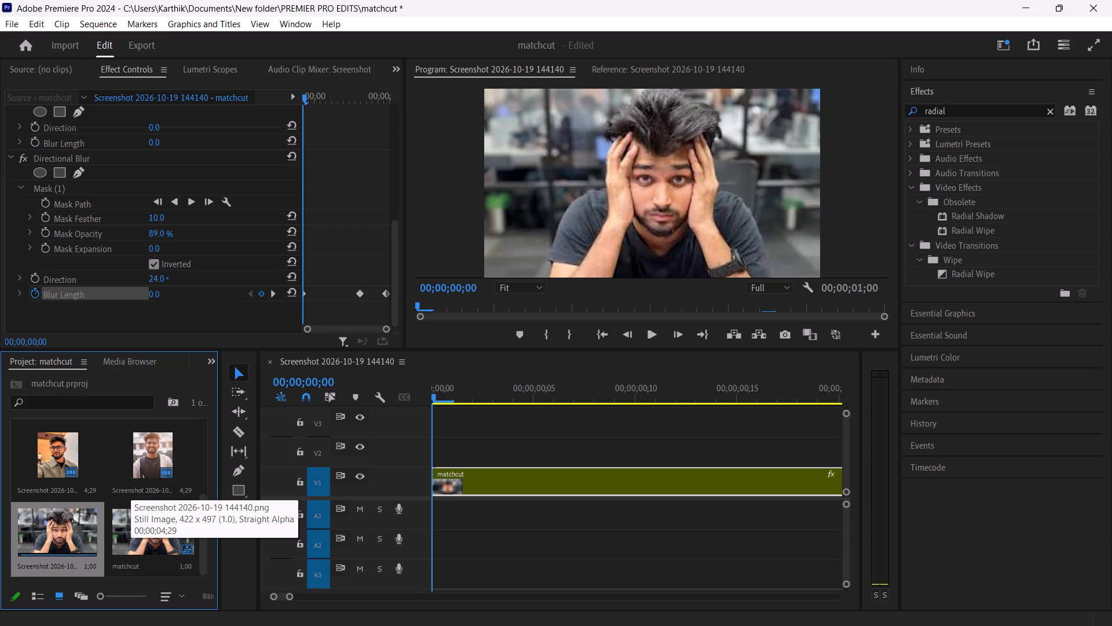
pyautogui.scroll(7, 116, 490)
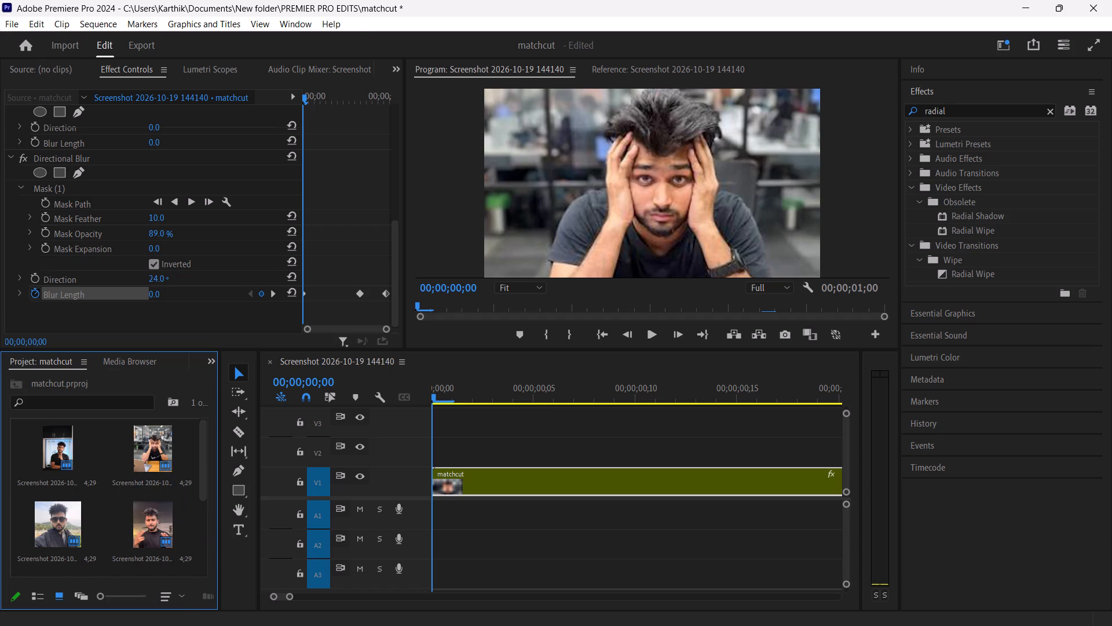
pyautogui.rightClick(194, 500)
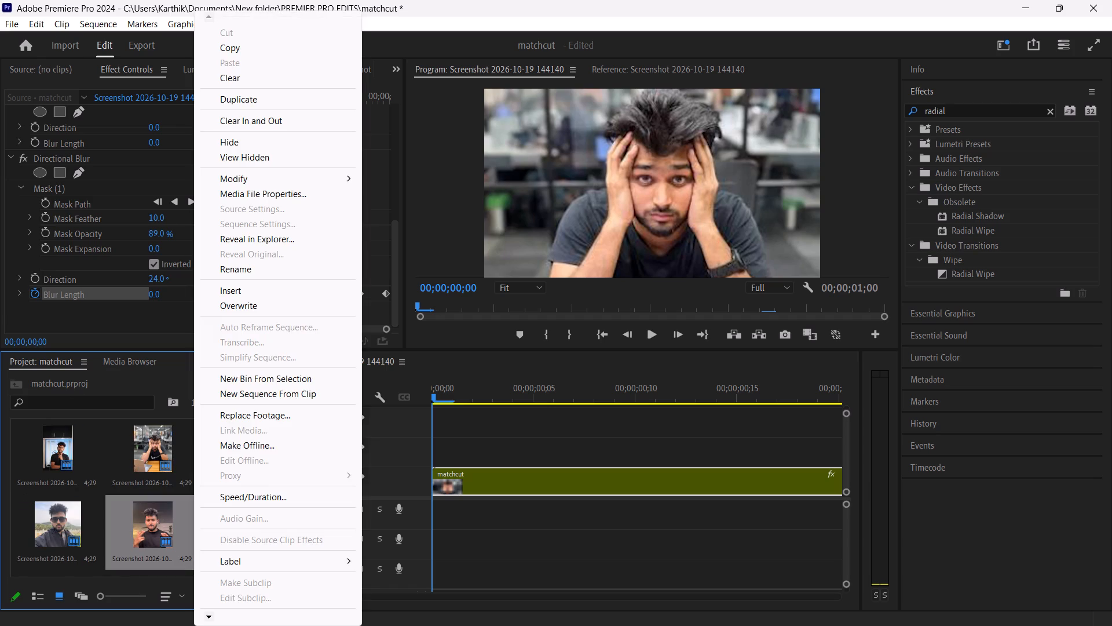
pyautogui.click(96, 453)
pyautogui.scroll(-1, 96, 453)
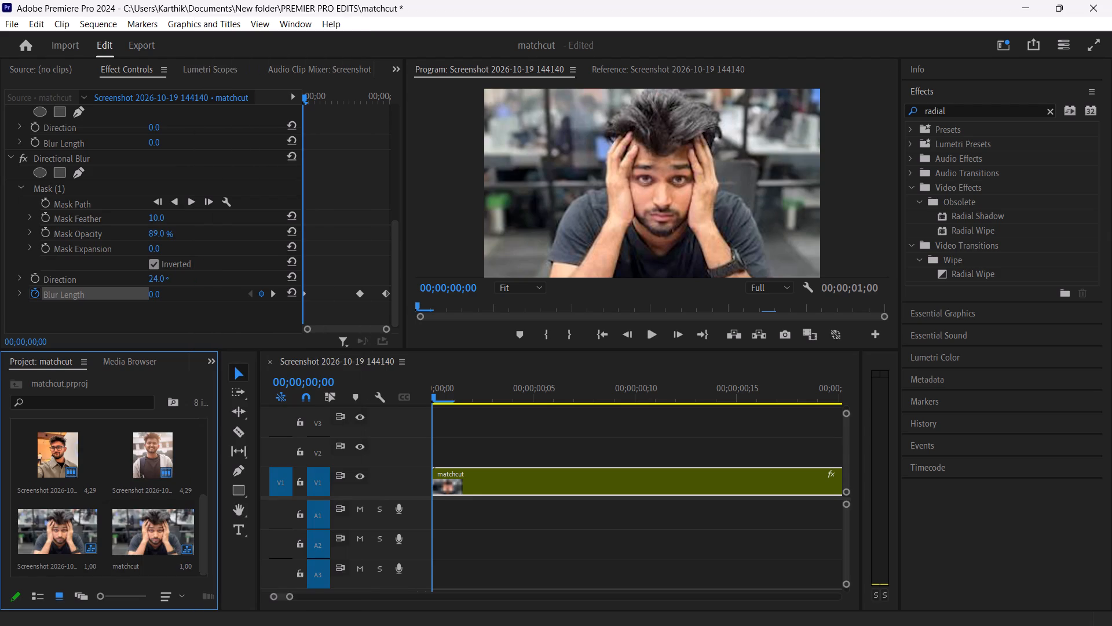
pyautogui.scroll(-1, 96, 453)
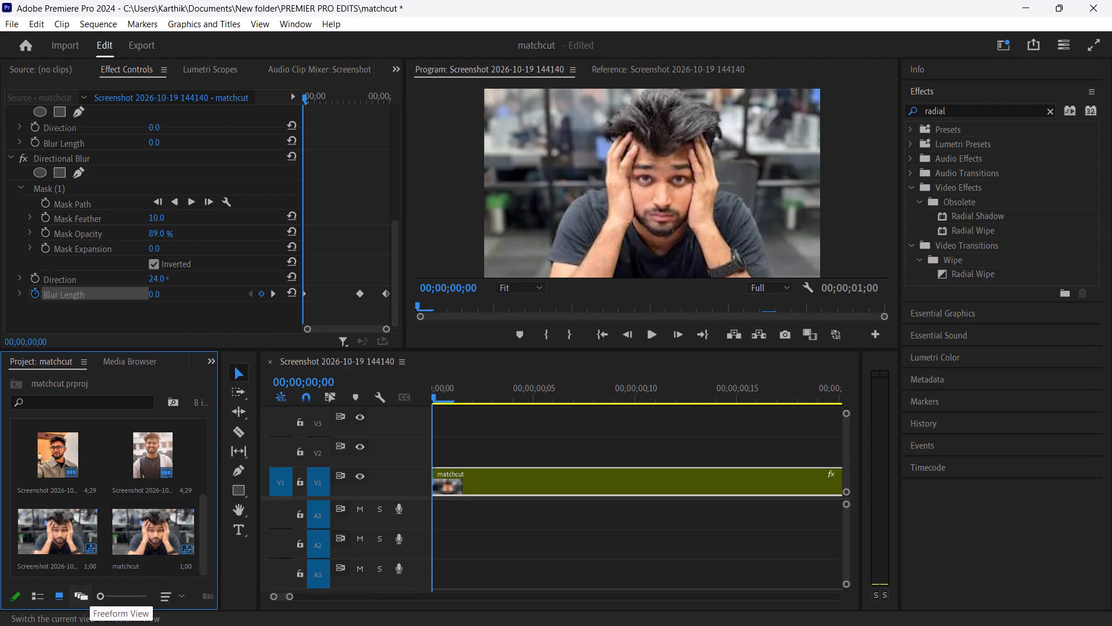
pyautogui.moveTo(97, 593); pyautogui.dragTo(104, 606)
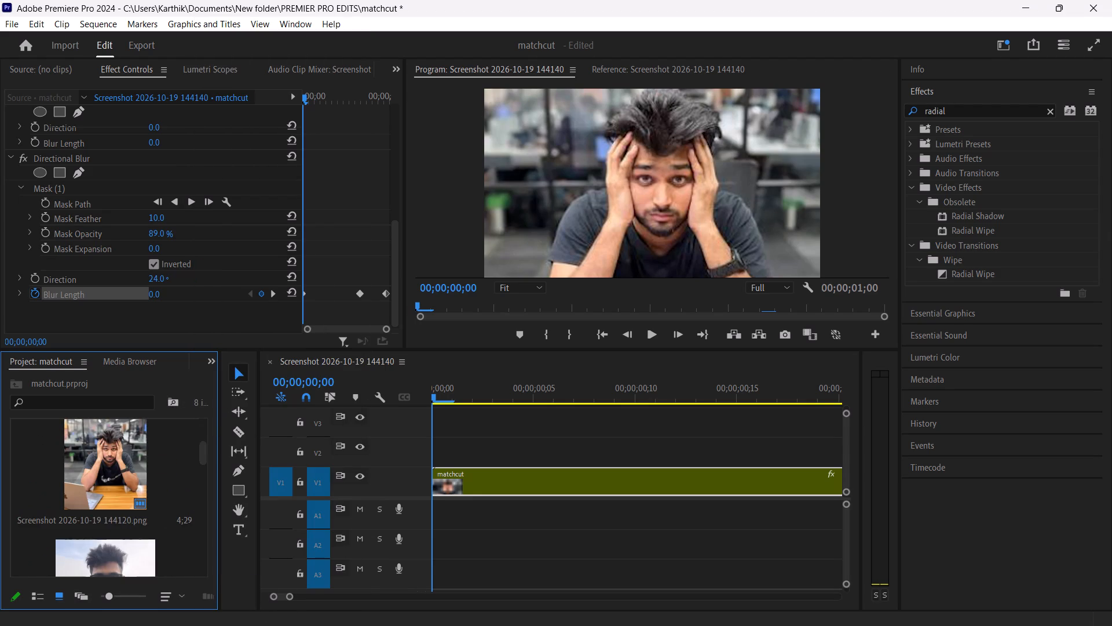
pyautogui.moveTo(104, 606); pyautogui.dragTo(60, 605)
pyautogui.scroll(-3, 111, 576)
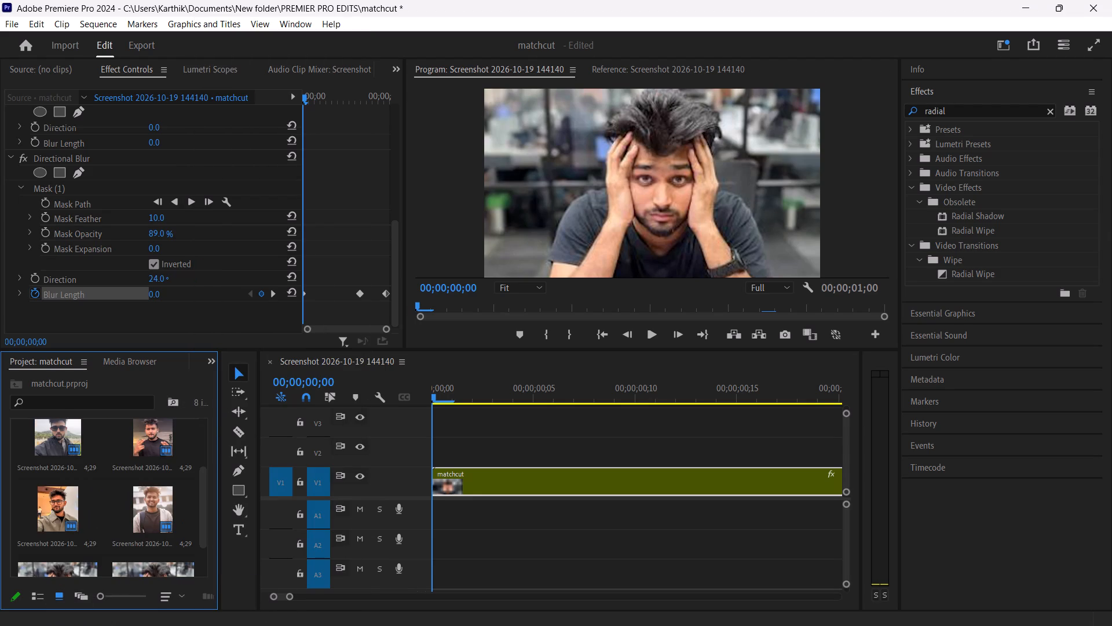
pyautogui.click(144, 570)
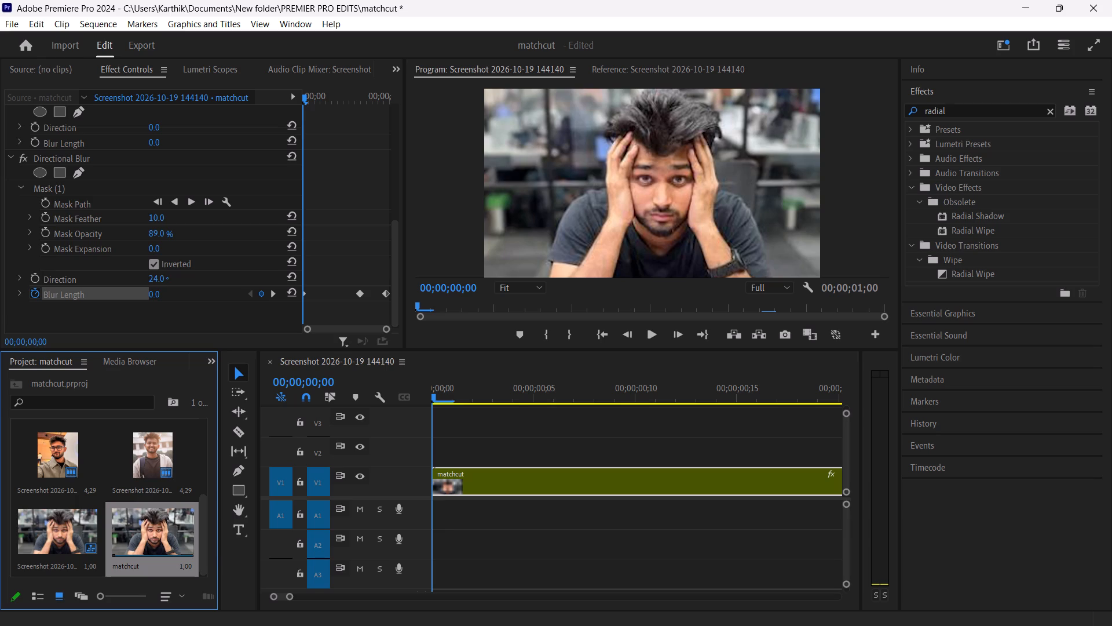
pyautogui.click(93, 573)
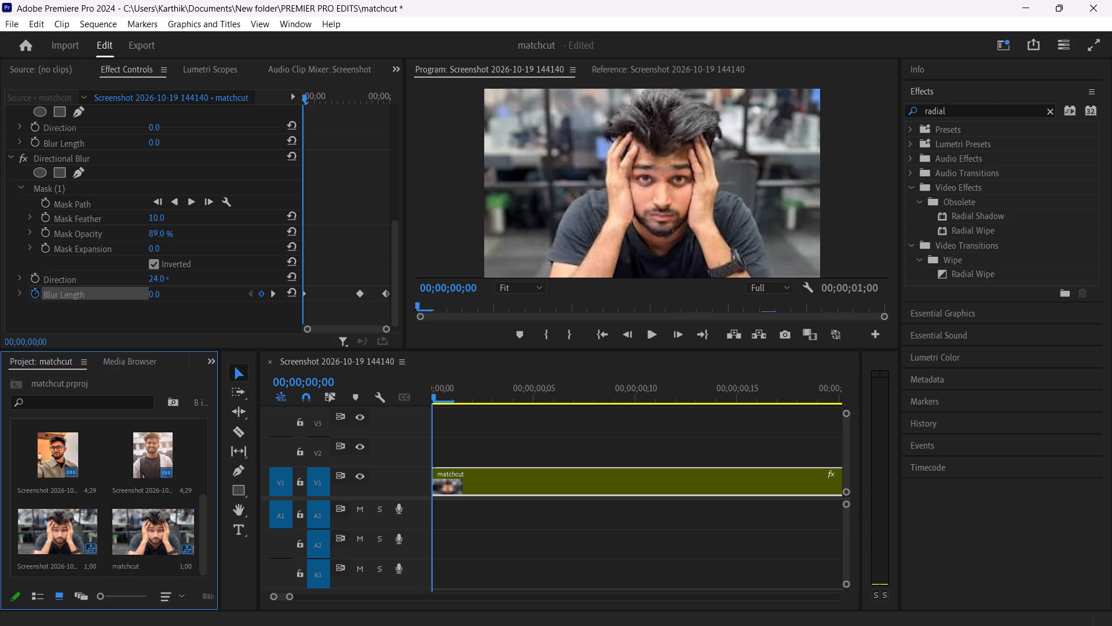
pyautogui.click(179, 401)
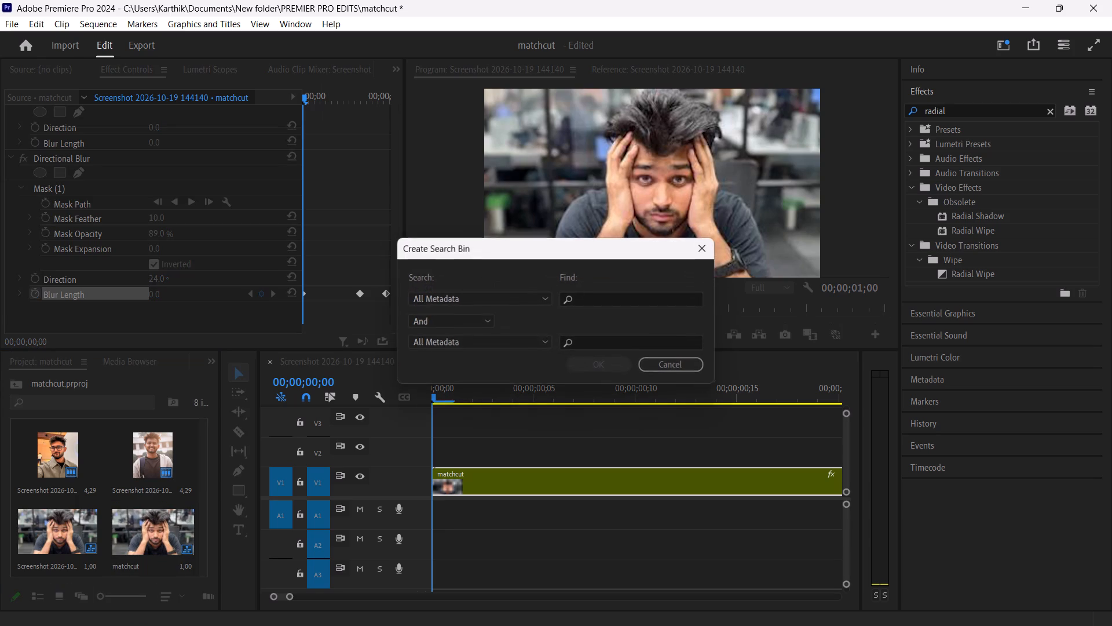
pyautogui.click(664, 370)
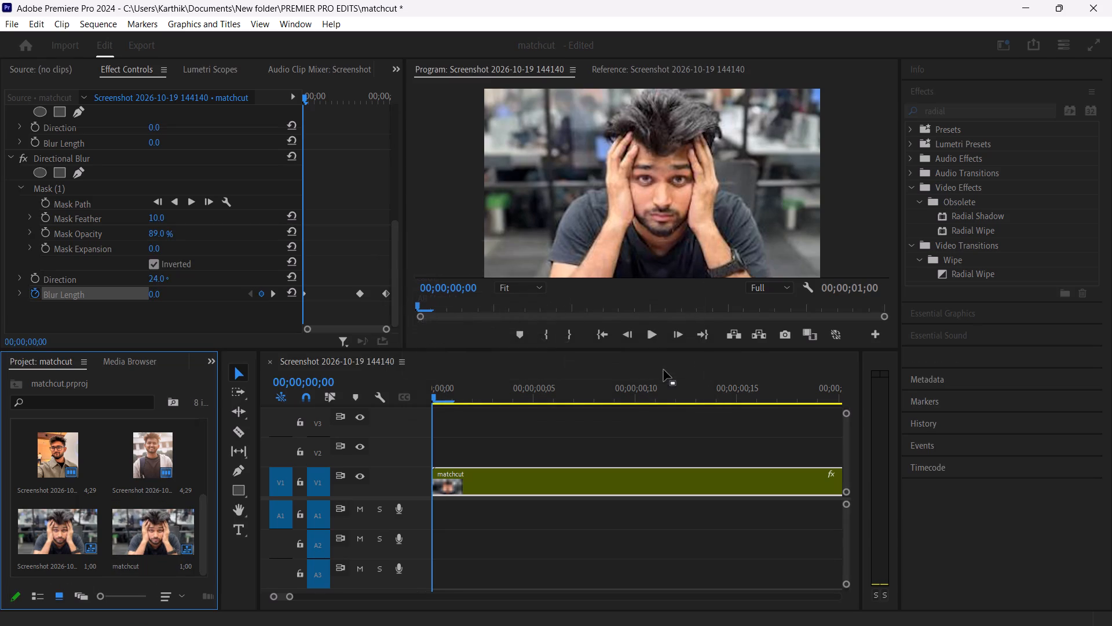
pyautogui.click(86, 362)
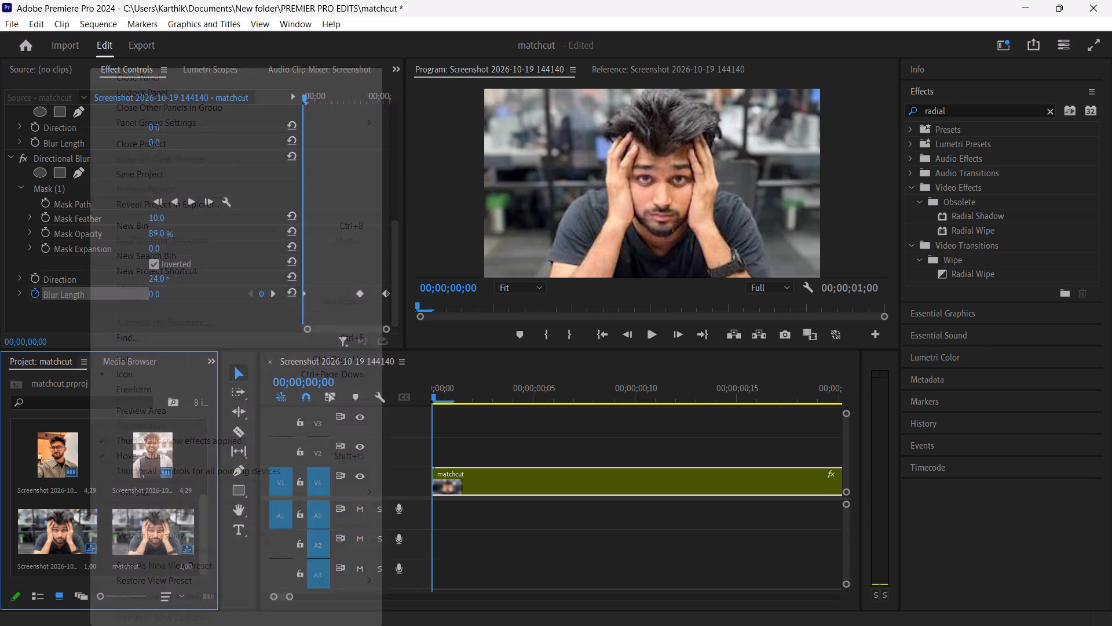
pyautogui.click(86, 362)
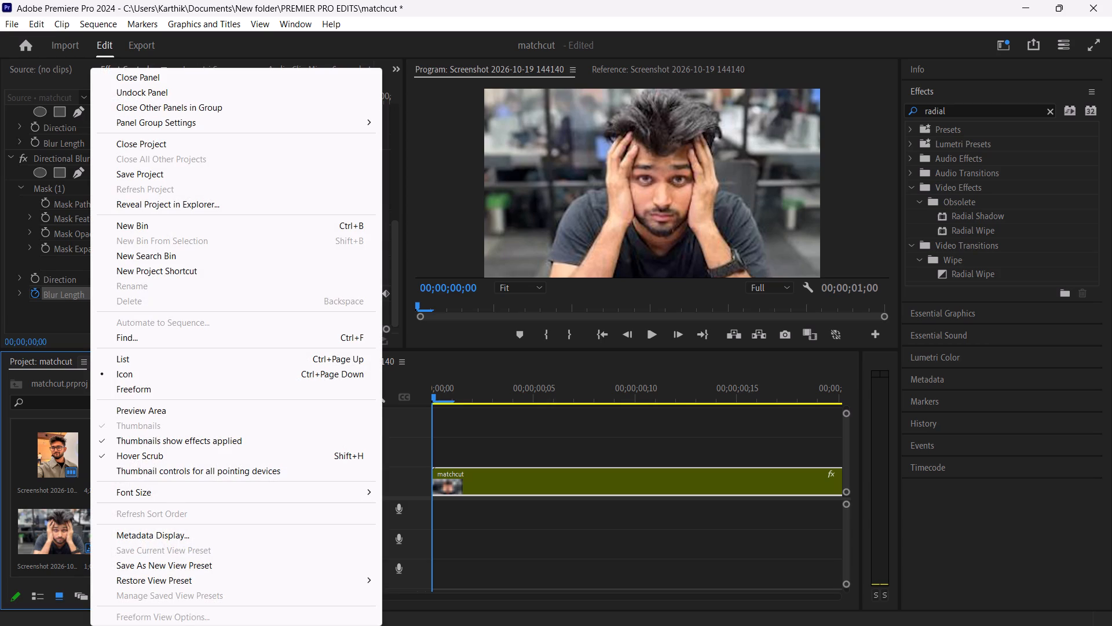
pyautogui.click(60, 383)
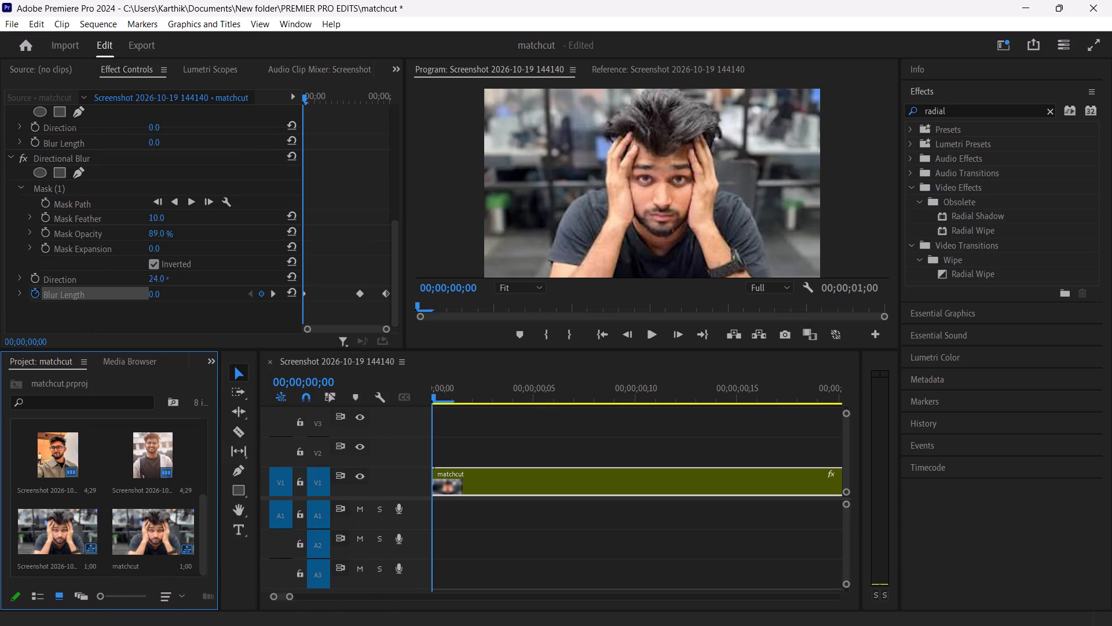
pyautogui.click(136, 365)
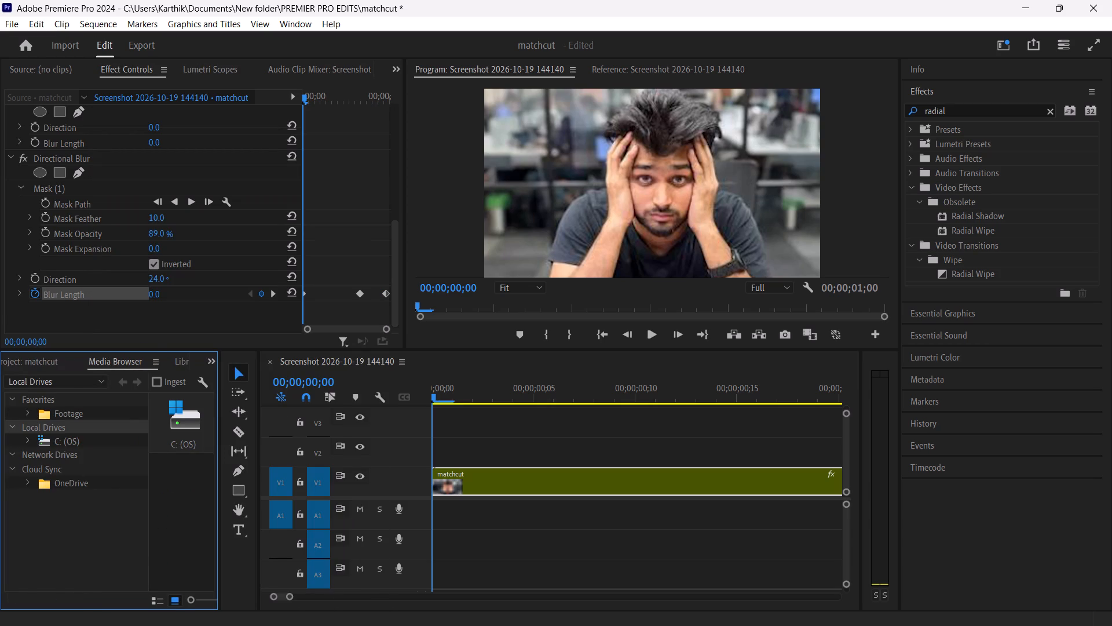
pyautogui.click(43, 361)
# Switch to File Explorer, open the Downloads folder and audition the mixkit-typewriter-soft-click-1125 sound.
pyautogui.click(599, 615)
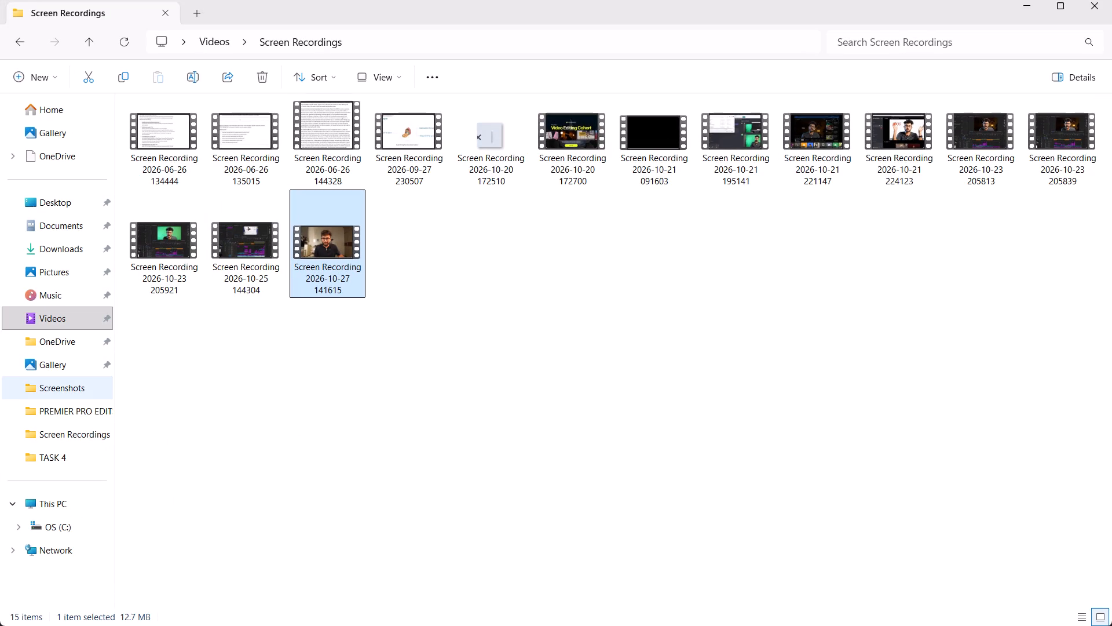
pyautogui.click(54, 239)
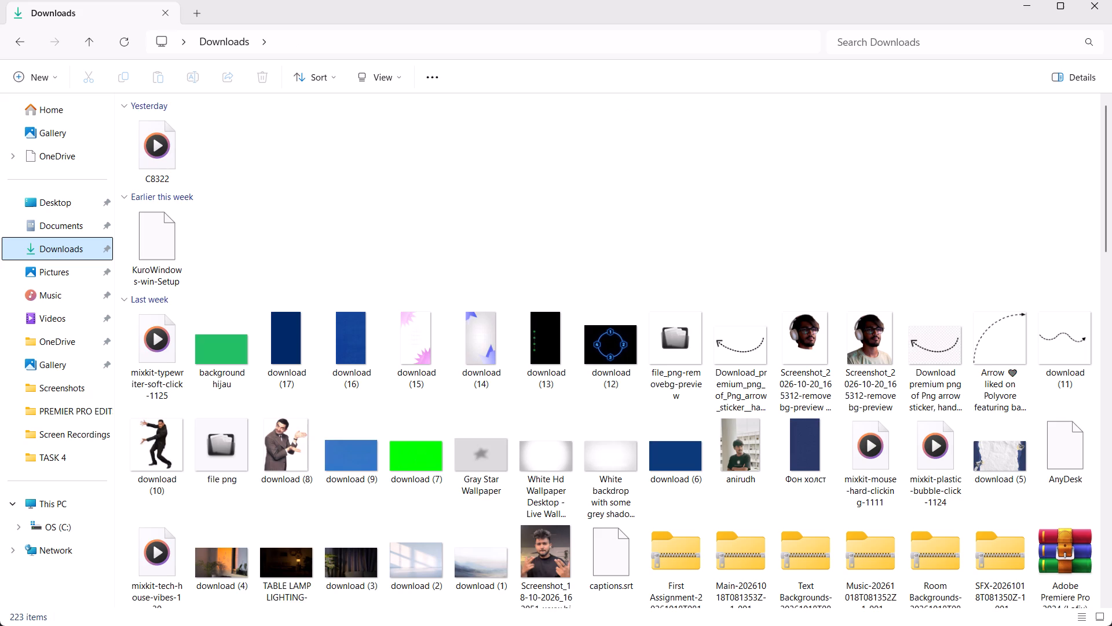
pyautogui.scroll(-3, 338, 272)
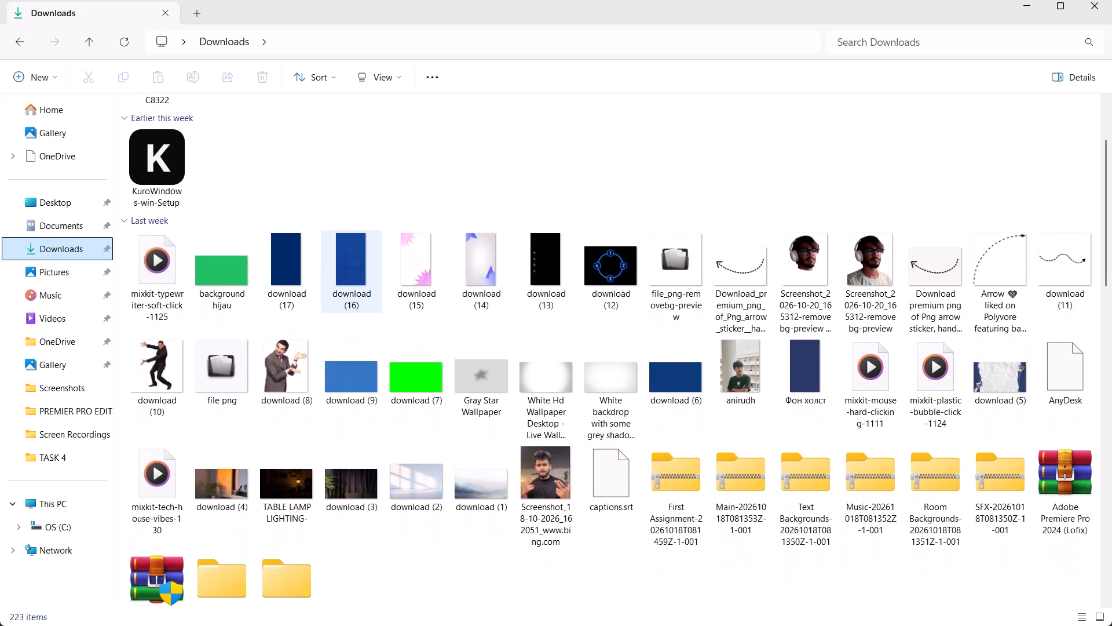
pyautogui.scroll(-1, 338, 272)
pyautogui.click(154, 252)
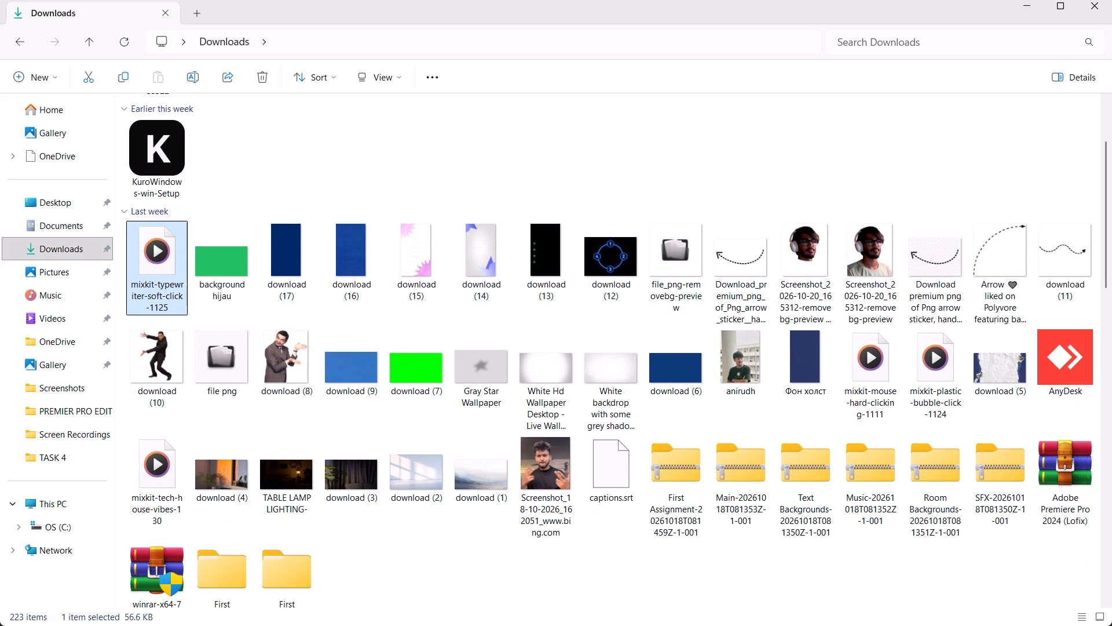
pyautogui.doubleClick(154, 252)
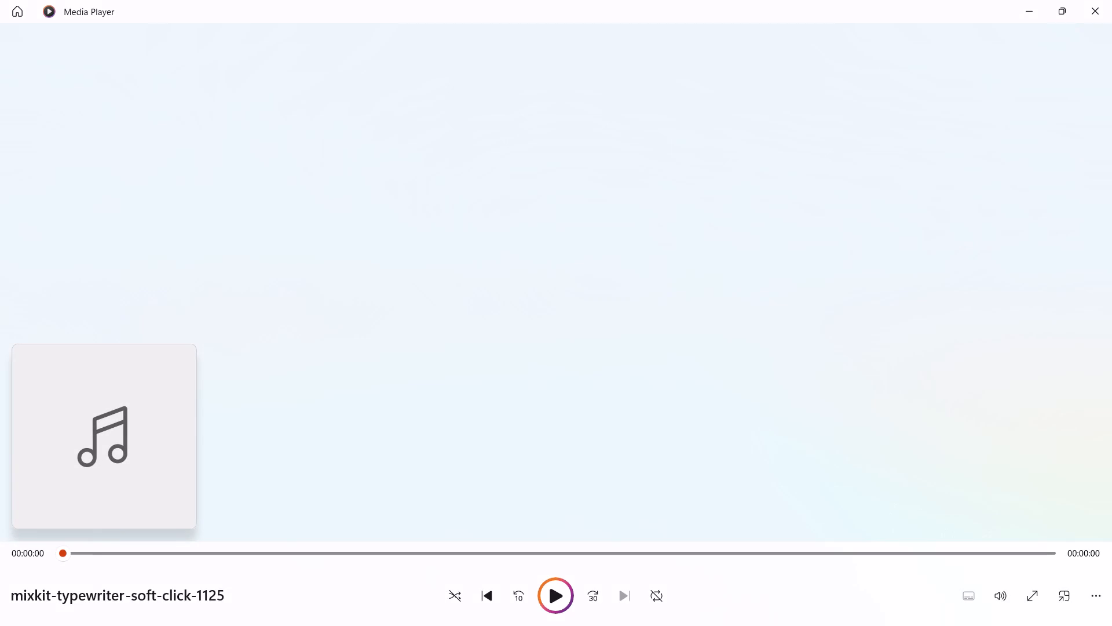
pyautogui.click(1111, 0)
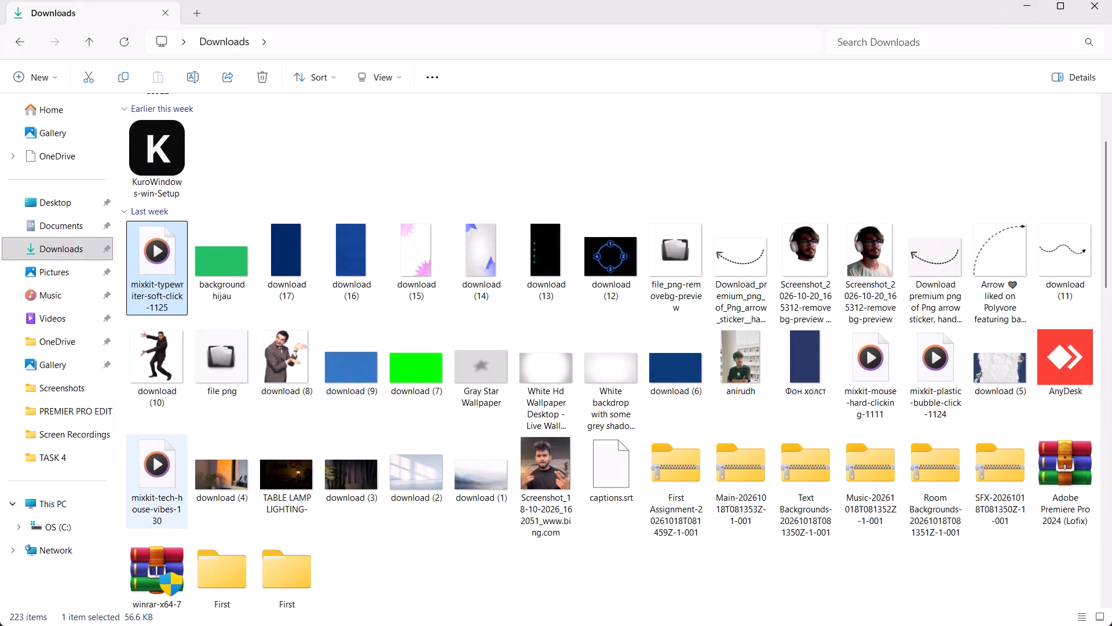
# Audition the mixkit-tech-house-vibes-130 and mixkit-mouse-hard-clicking-1111 audio files from Downloads.
pyautogui.doubleClick(150, 467)
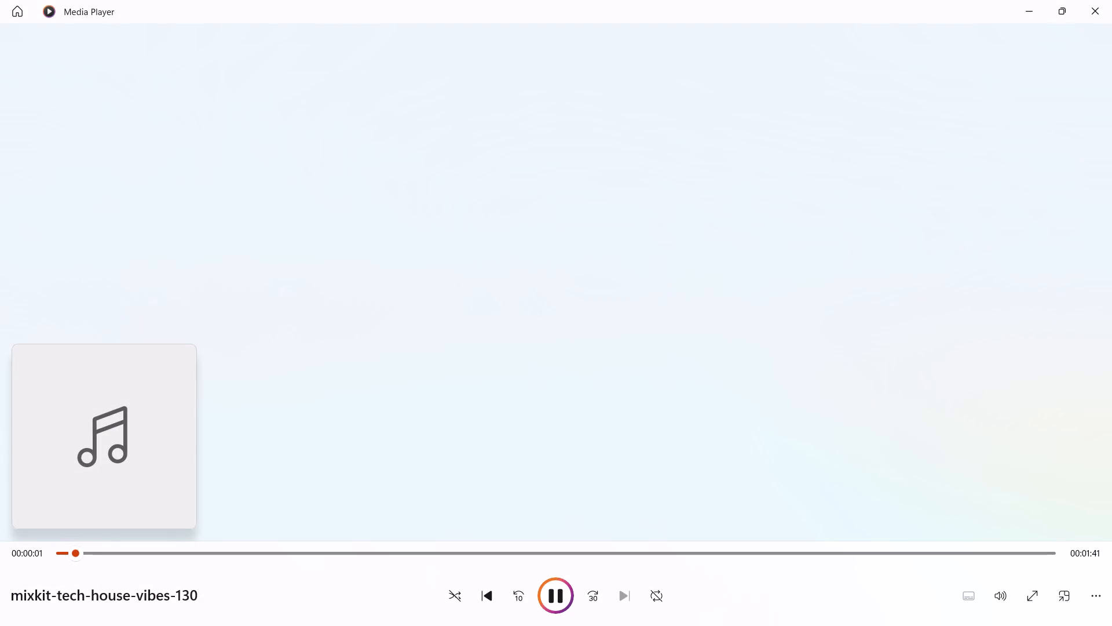
pyautogui.click(554, 585)
pyautogui.click(1003, 45)
pyautogui.click(1111, 0)
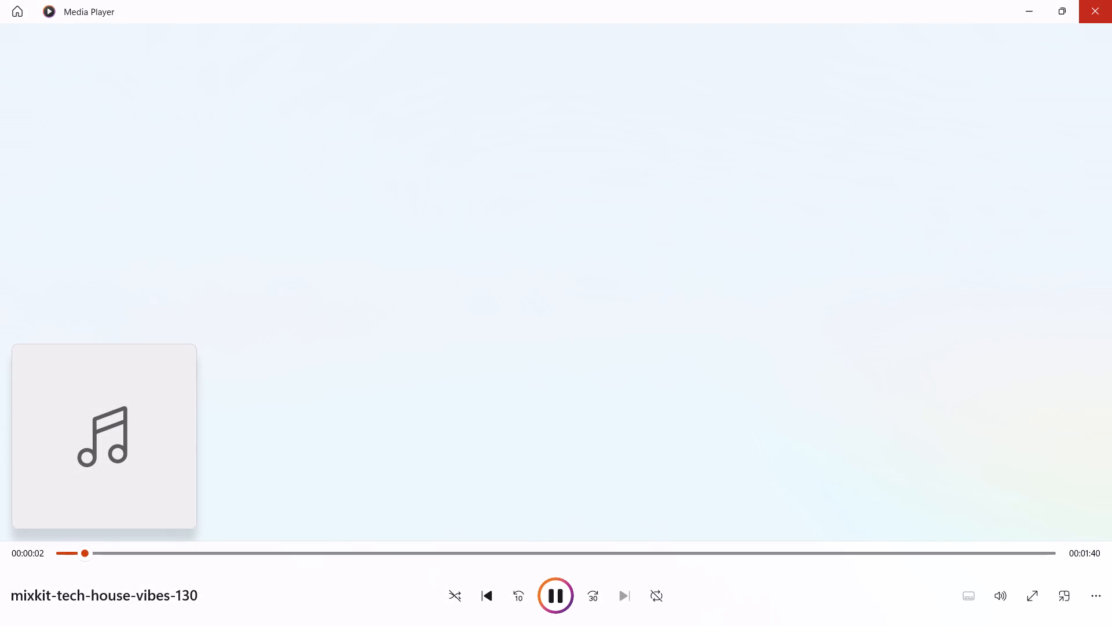
pyautogui.click(872, 358)
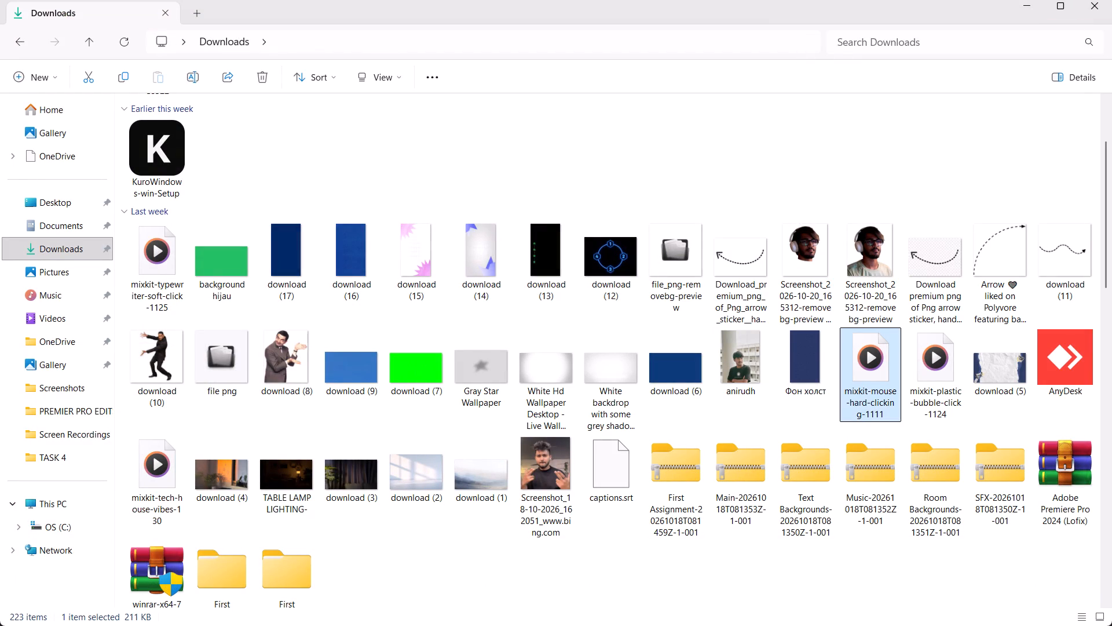
pyautogui.doubleClick(879, 366)
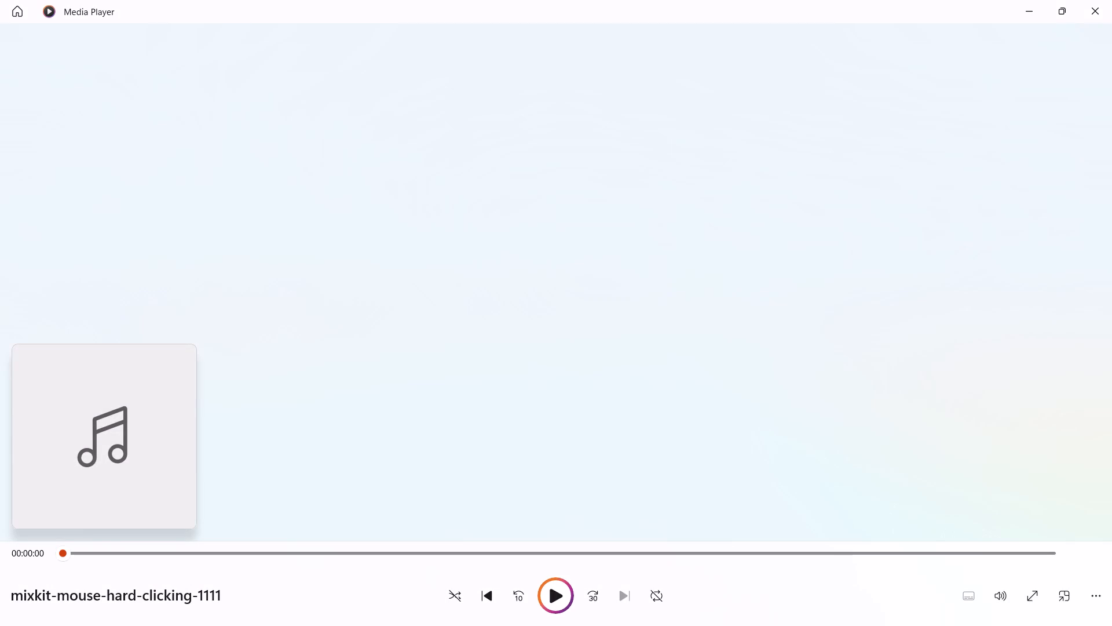
pyautogui.click(1089, 0)
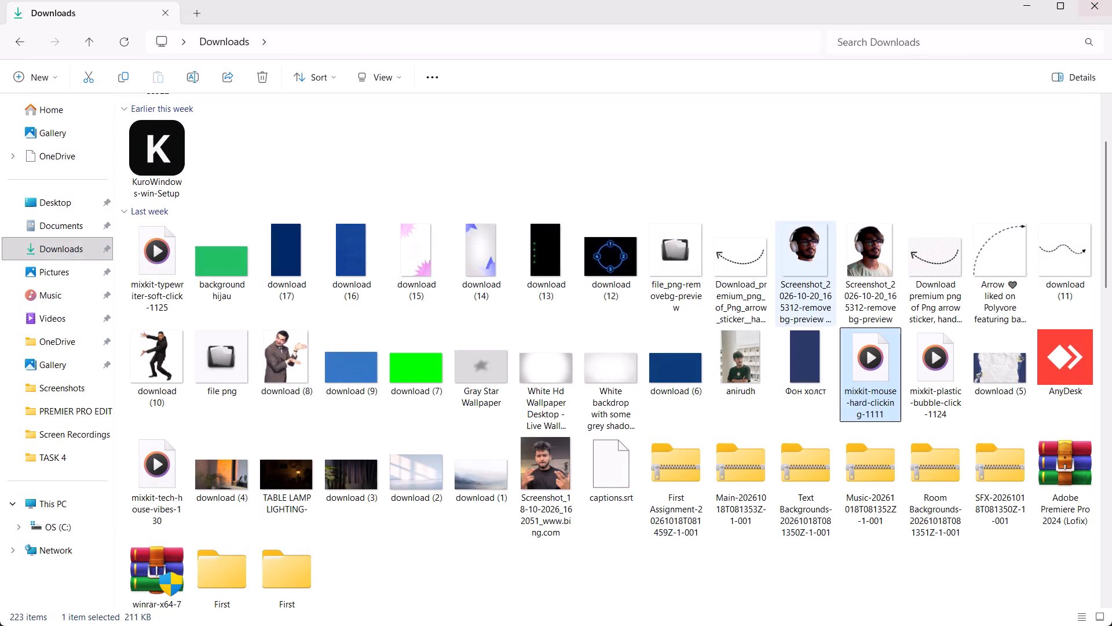
# Import mixkit-mouse-hard-clicking-1111 from Downloads into the matchcut project in Premiere Pro.
pyautogui.moveTo(873, 365); pyautogui.dragTo(810, 610)
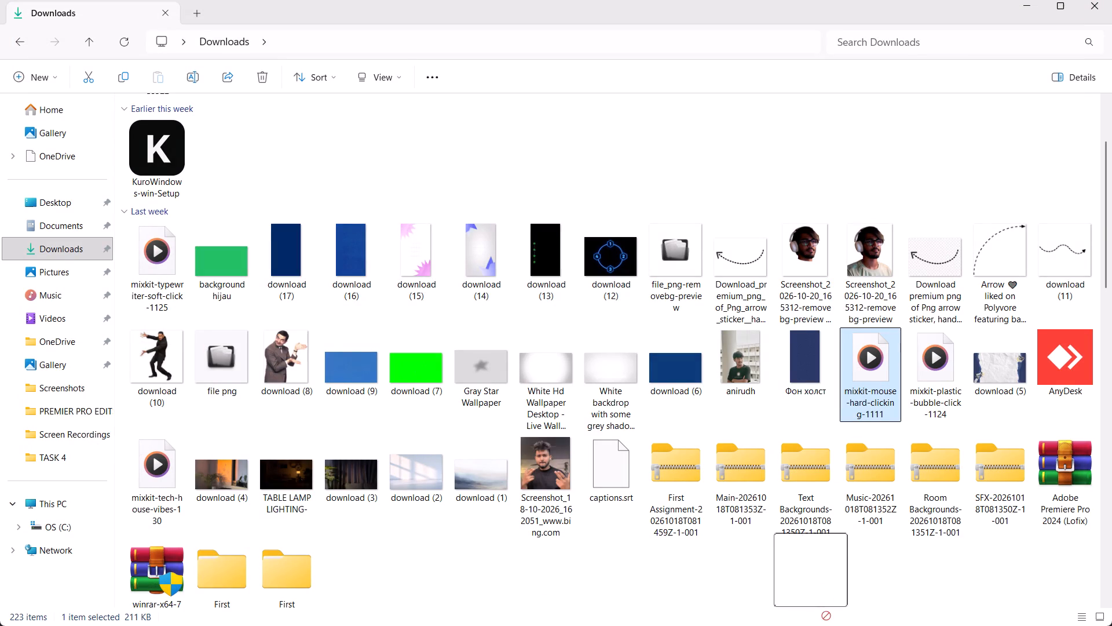
pyautogui.moveTo(810, 610); pyautogui.dragTo(406, 494)
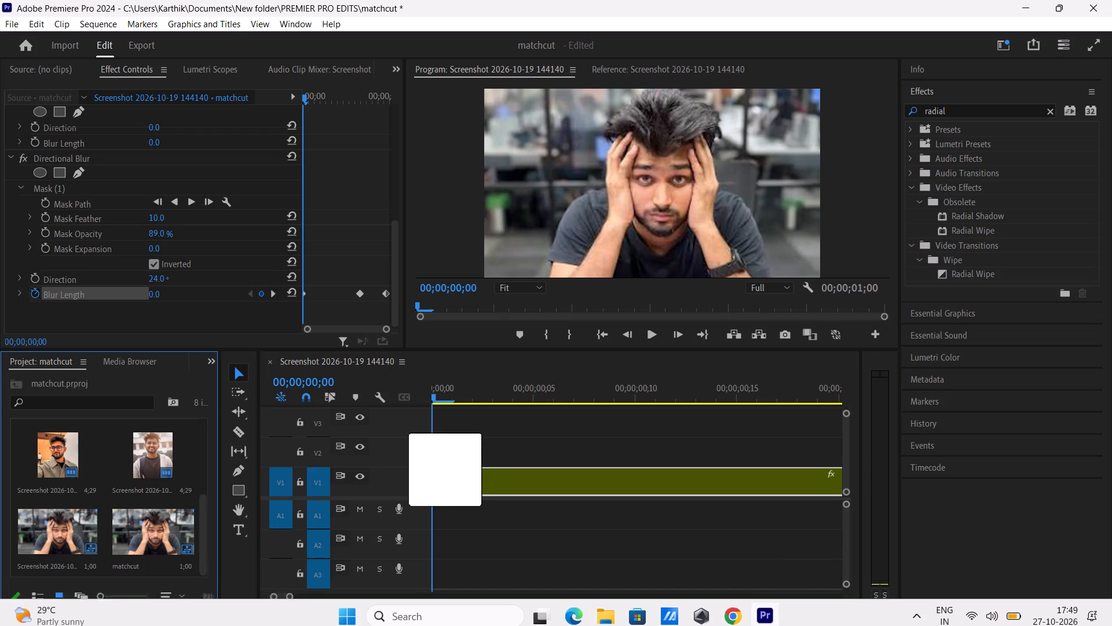
pyautogui.moveTo(406, 494); pyautogui.dragTo(138, 490)
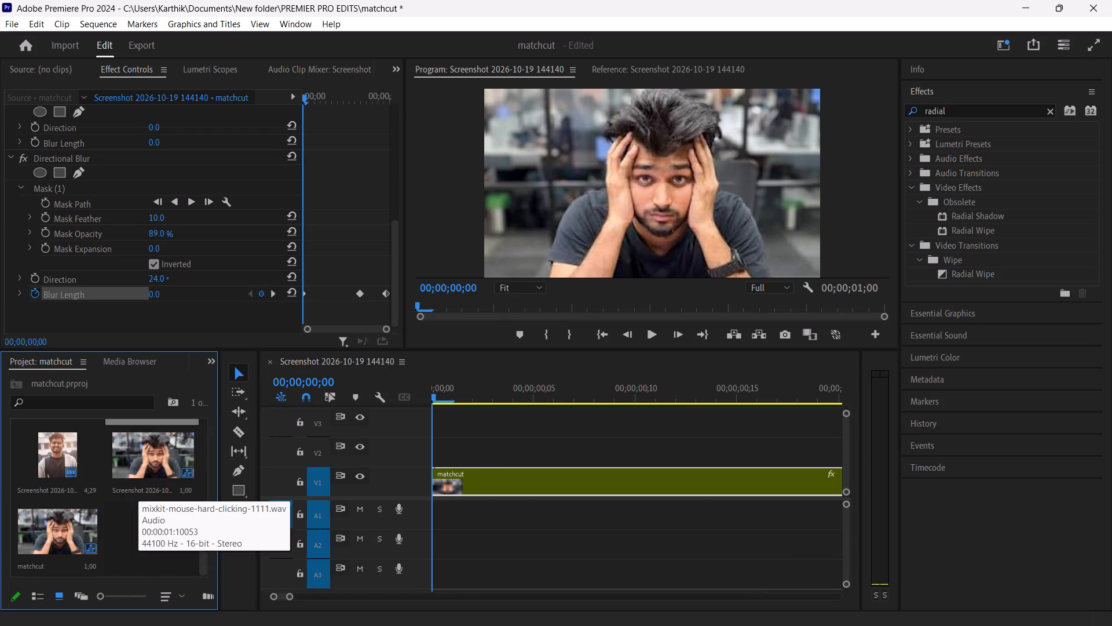
# Place the imported mouse-clicking sound on audio track A1 at the start of the sequence, beneath the matchcut clip.
pyautogui.scroll(2, 138, 490)
pyautogui.scroll(-2, 138, 490)
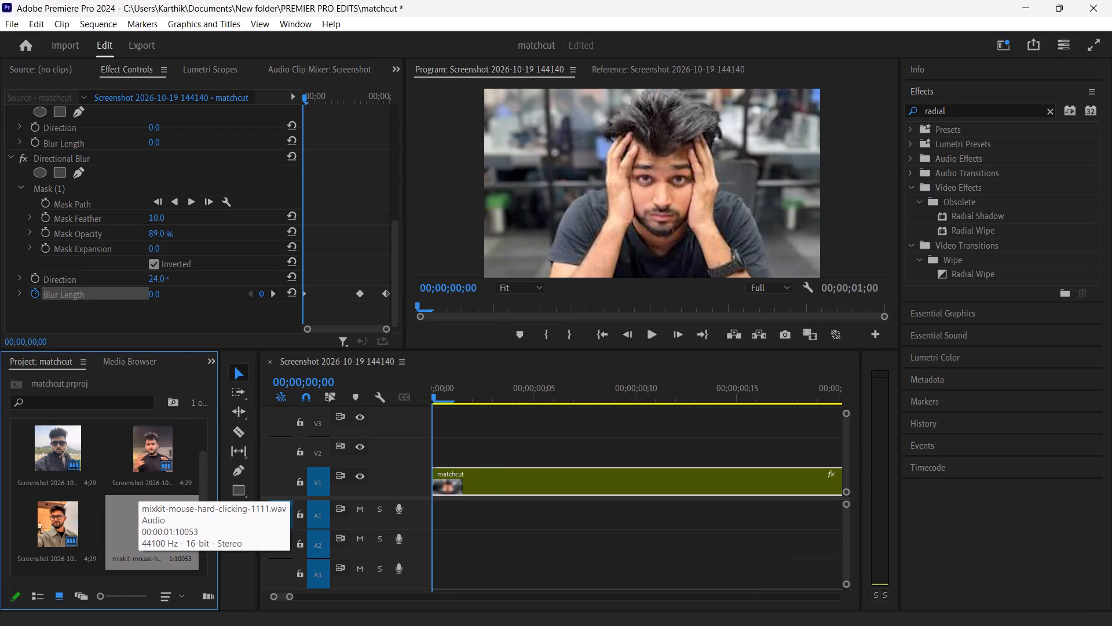
pyautogui.scroll(-1, 138, 490)
pyautogui.scroll(1, 138, 490)
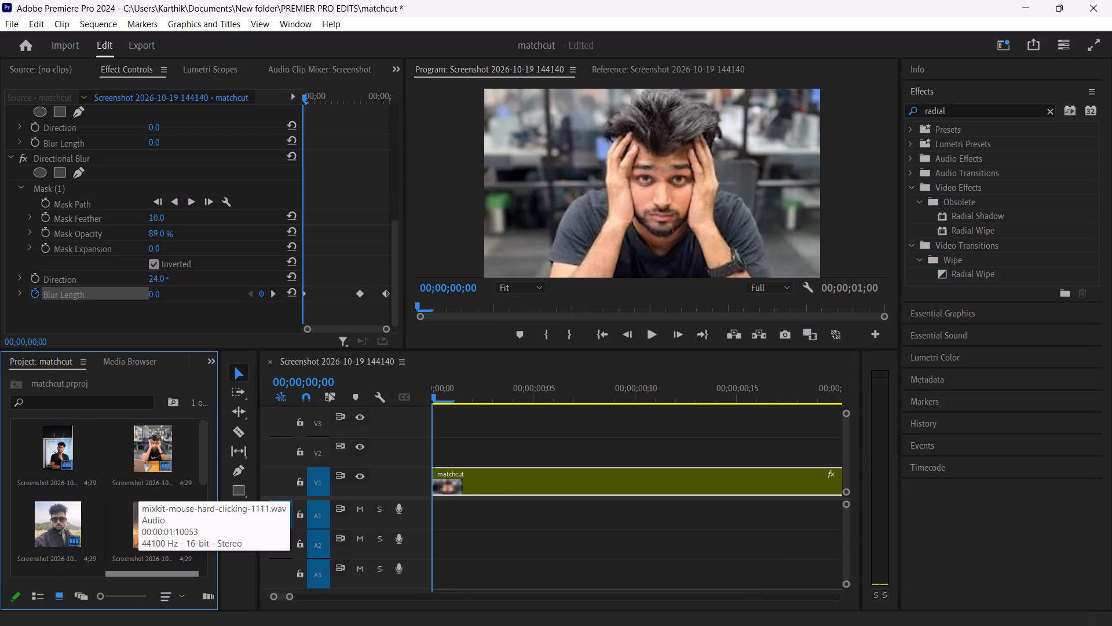
pyautogui.scroll(1, 138, 490)
pyautogui.click(136, 467)
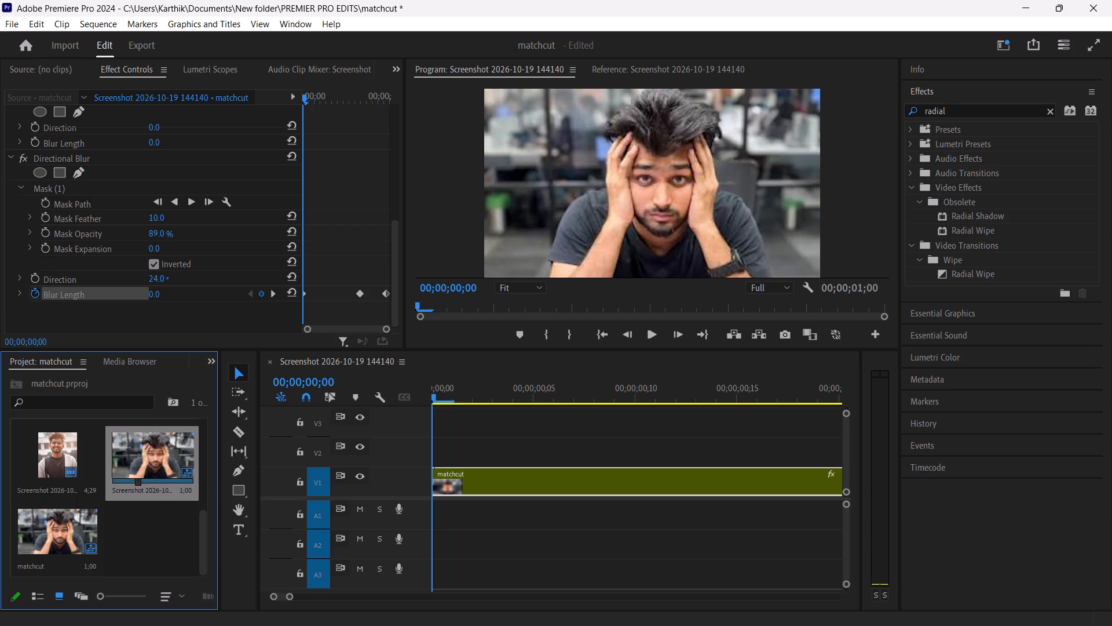
pyautogui.press('Up')
pyautogui.moveTo(153, 454); pyautogui.dragTo(393, 525)
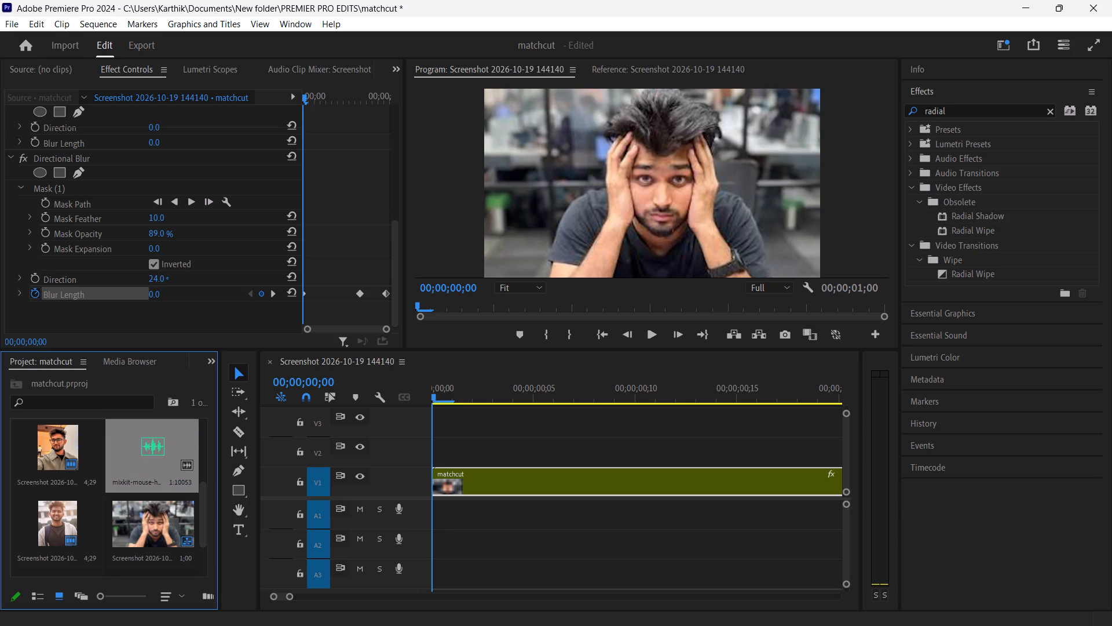
pyautogui.moveTo(393, 525); pyautogui.dragTo(428, 505)
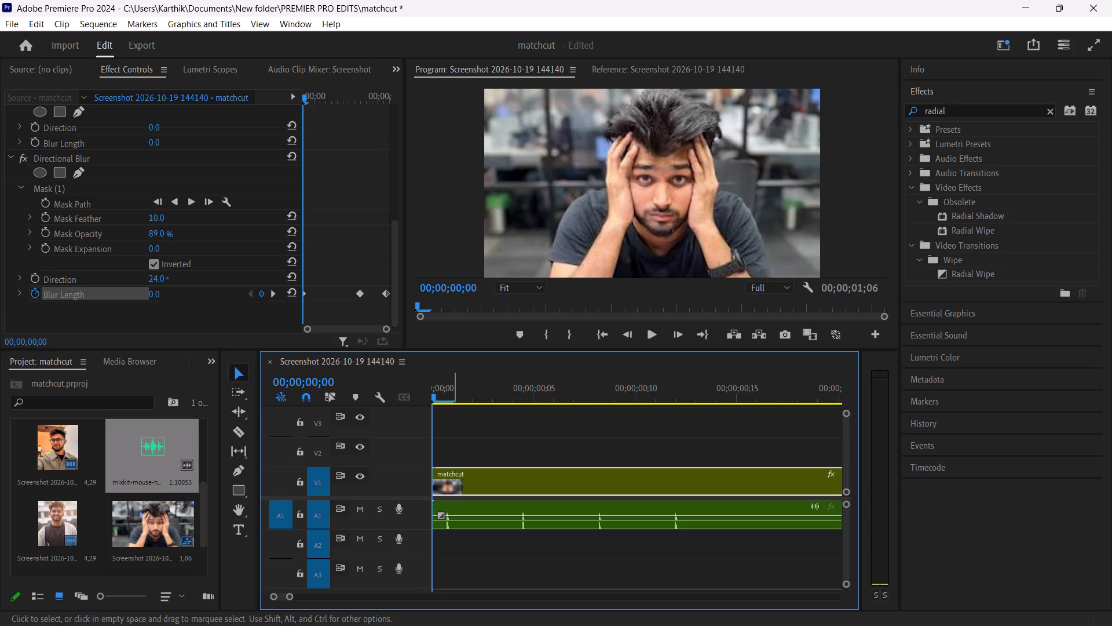
# Play the sequence from the start to preview the match cut with the clicking sound.
pyautogui.press('space')
pyautogui.press('space')
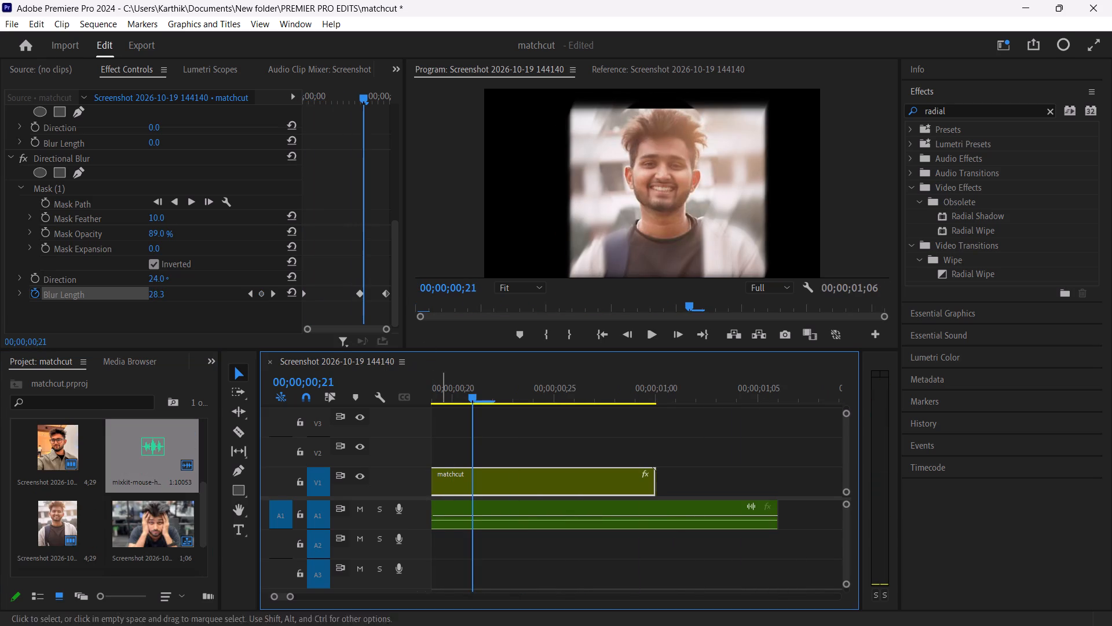
# Cut the mouse-clicking sound on A1 at 00;00;00;13, just after its fourth click peak, and delete the remainder.
pyautogui.moveTo(290, 598); pyautogui.dragTo(338, 599)
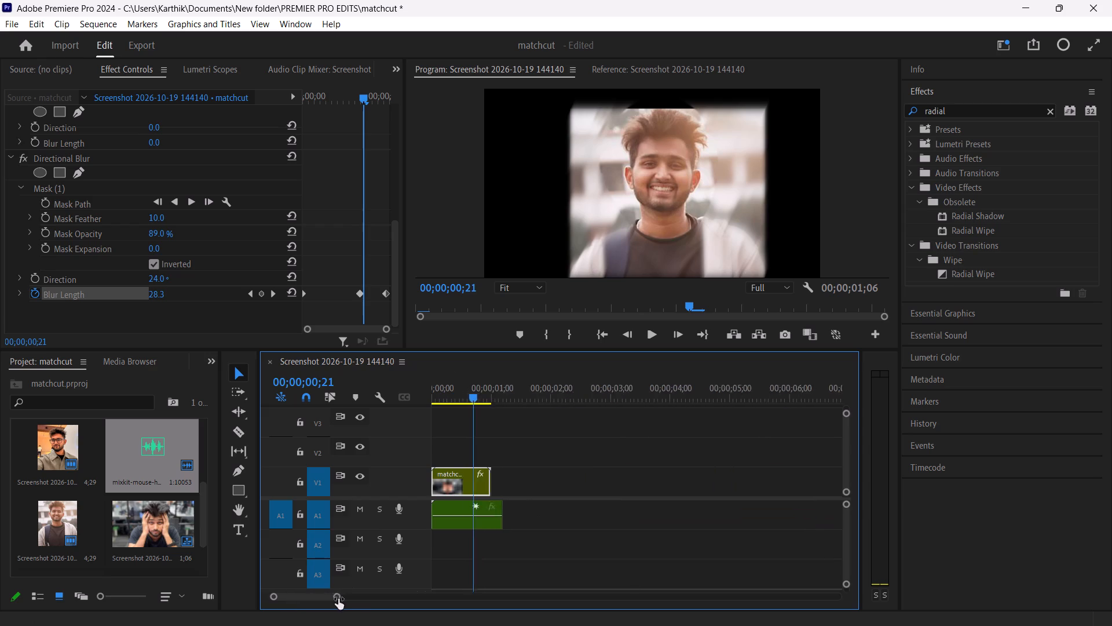
pyautogui.moveTo(338, 599); pyautogui.dragTo(355, 599)
pyautogui.moveTo(455, 392); pyautogui.dragTo(415, 403)
pyautogui.moveTo(355, 596); pyautogui.dragTo(323, 597)
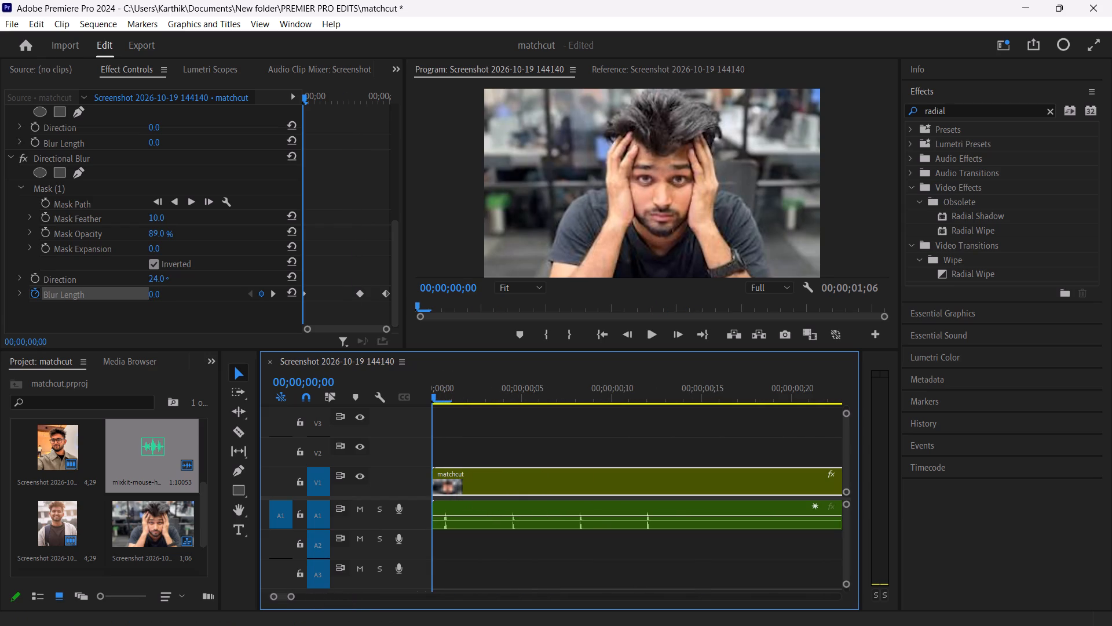
pyautogui.click(429, 393)
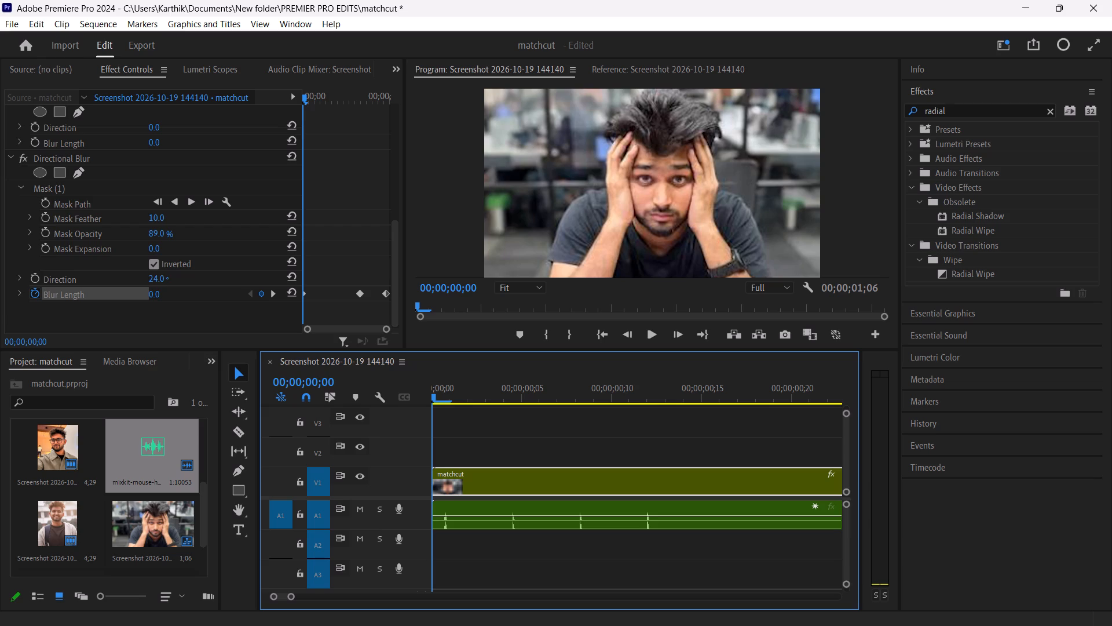
pyautogui.click(429, 394)
pyautogui.moveTo(430, 394); pyautogui.dragTo(493, 394)
pyautogui.click(517, 403)
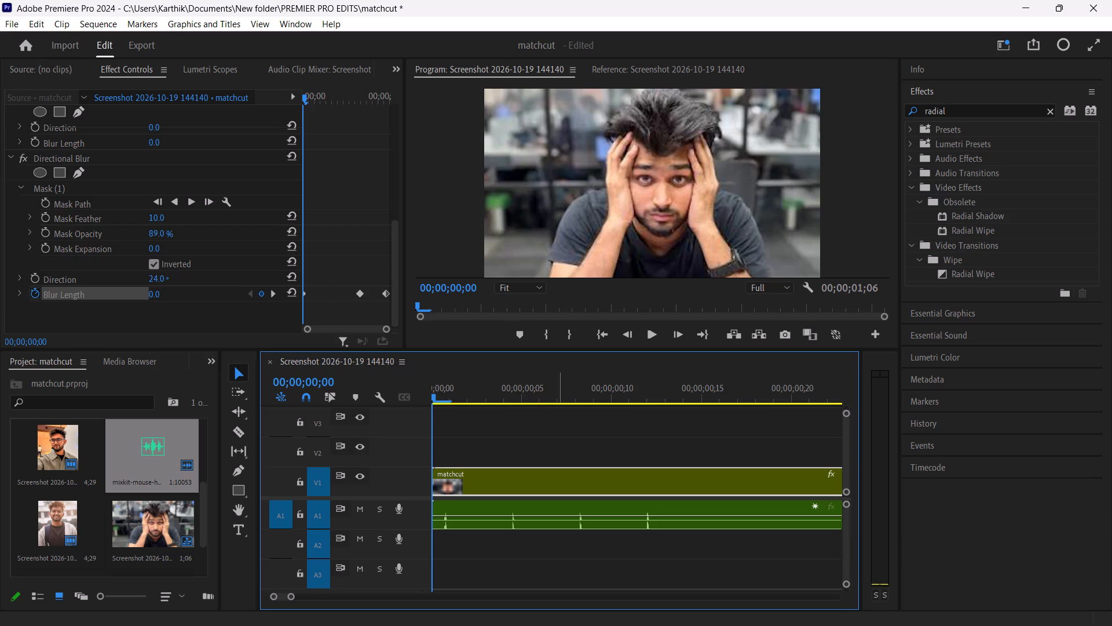
pyautogui.click(558, 401)
pyautogui.moveTo(558, 391); pyautogui.dragTo(656, 385)
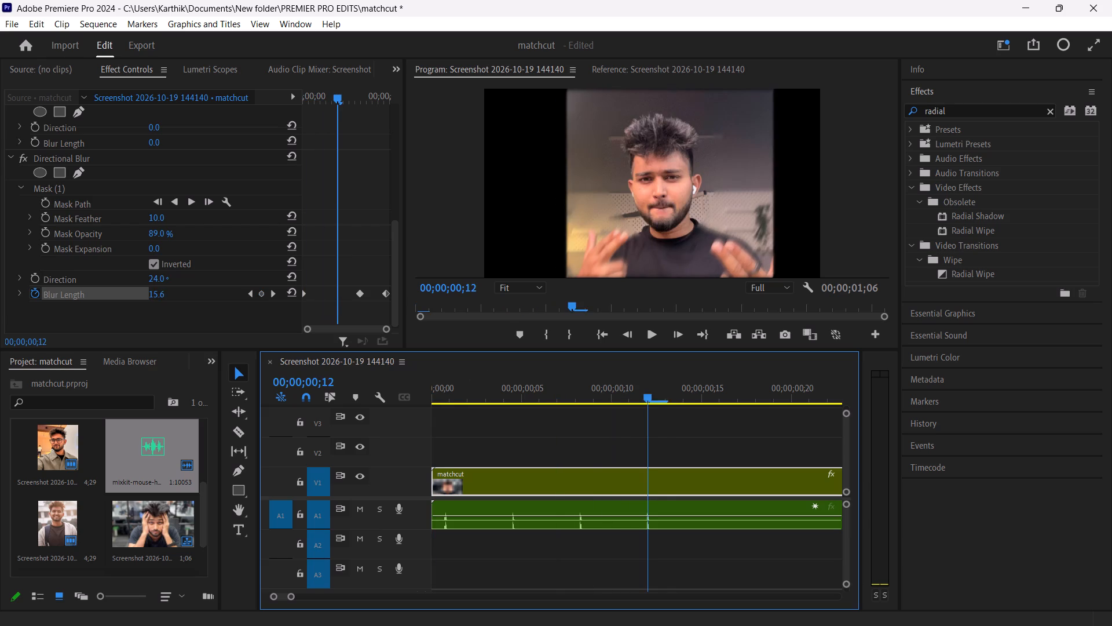
pyautogui.moveTo(656, 385); pyautogui.dragTo(663, 385)
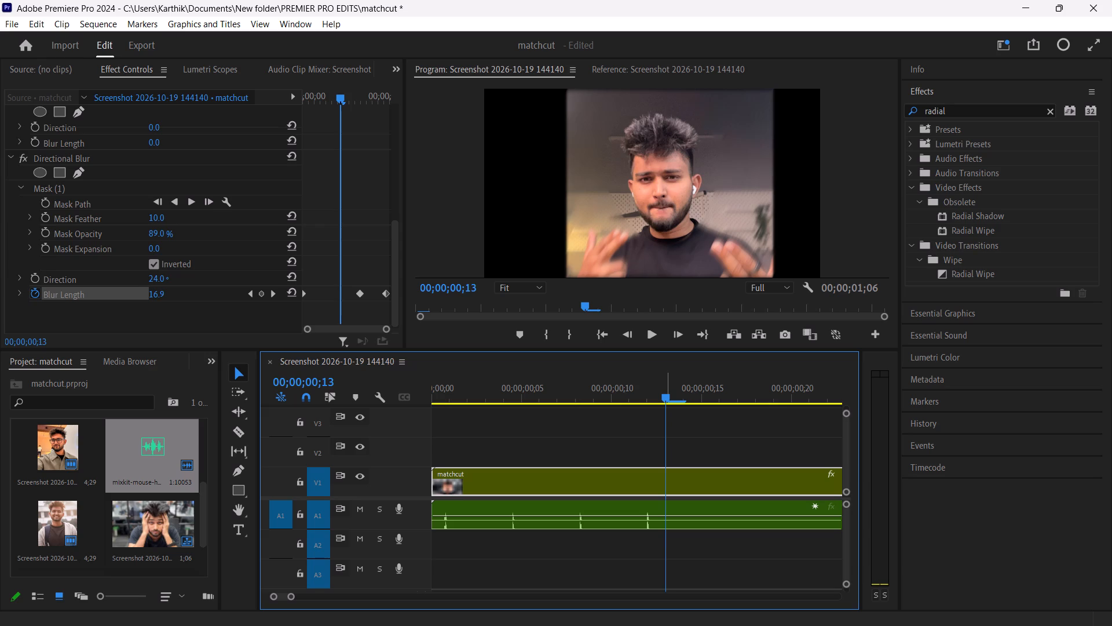
pyautogui.press('c')
pyautogui.hotkey('ctrl', 'z')
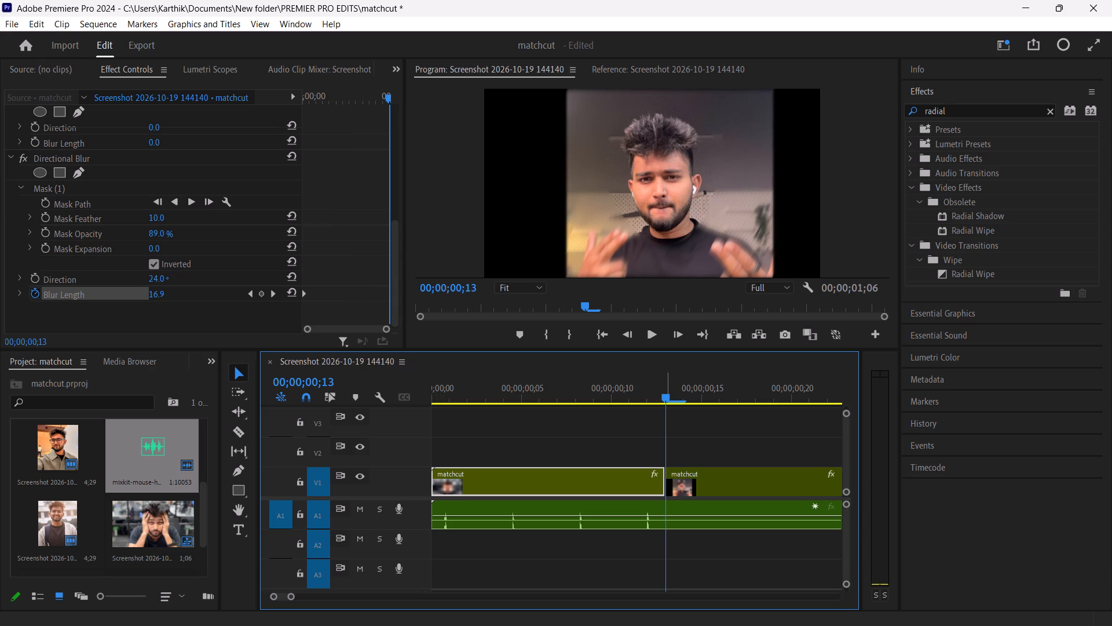
pyautogui.click(671, 514)
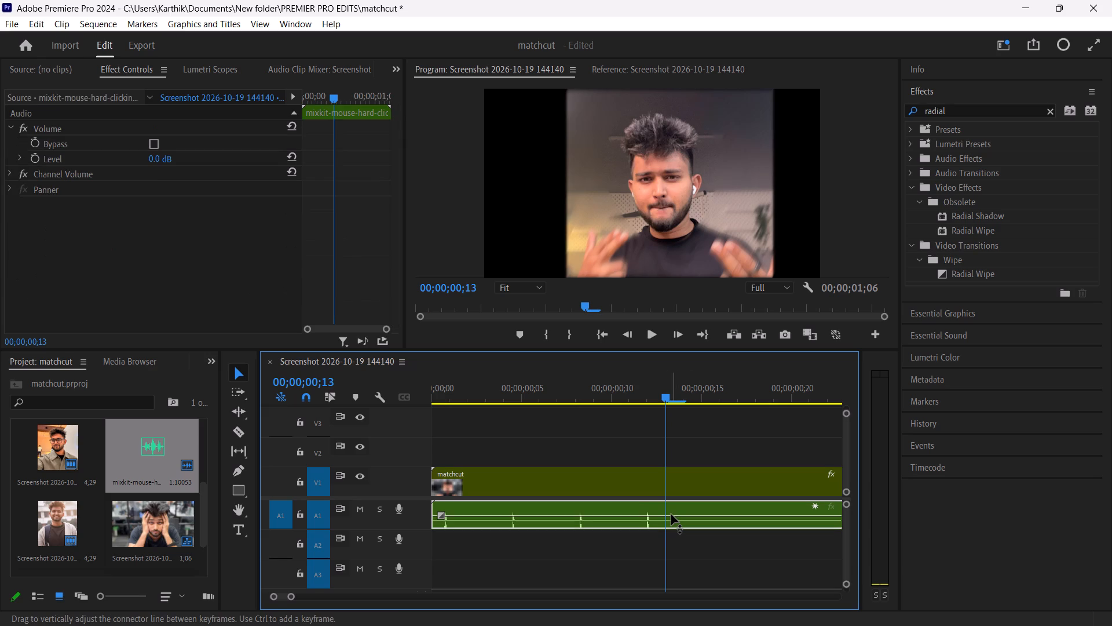
pyautogui.press('c')
pyautogui.click(678, 518)
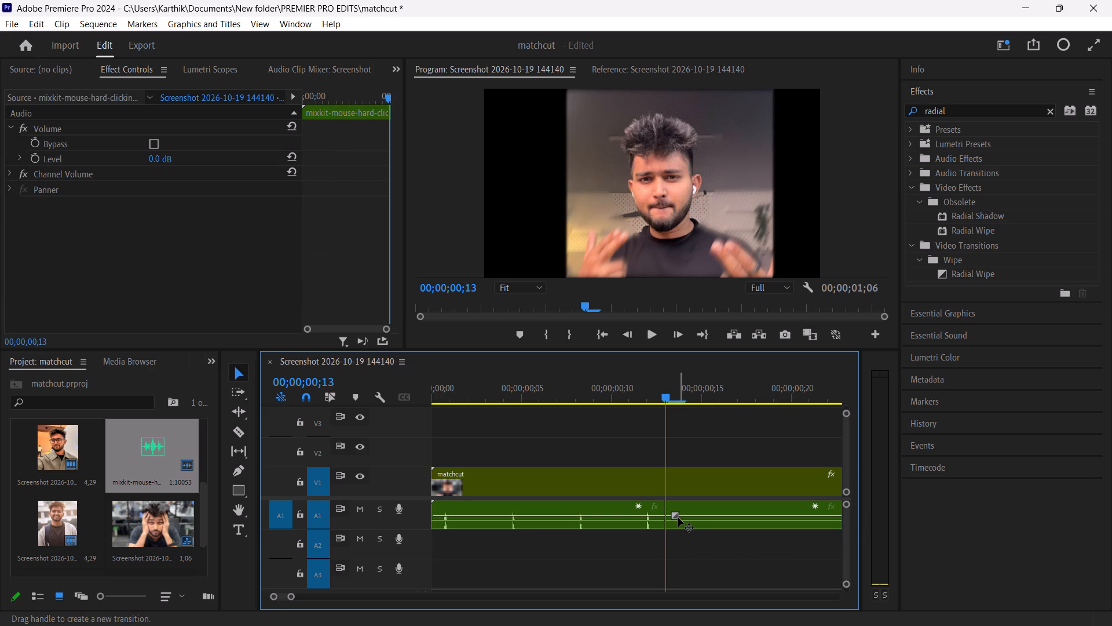
pyautogui.click(701, 518)
pyautogui.press('BackSpace')
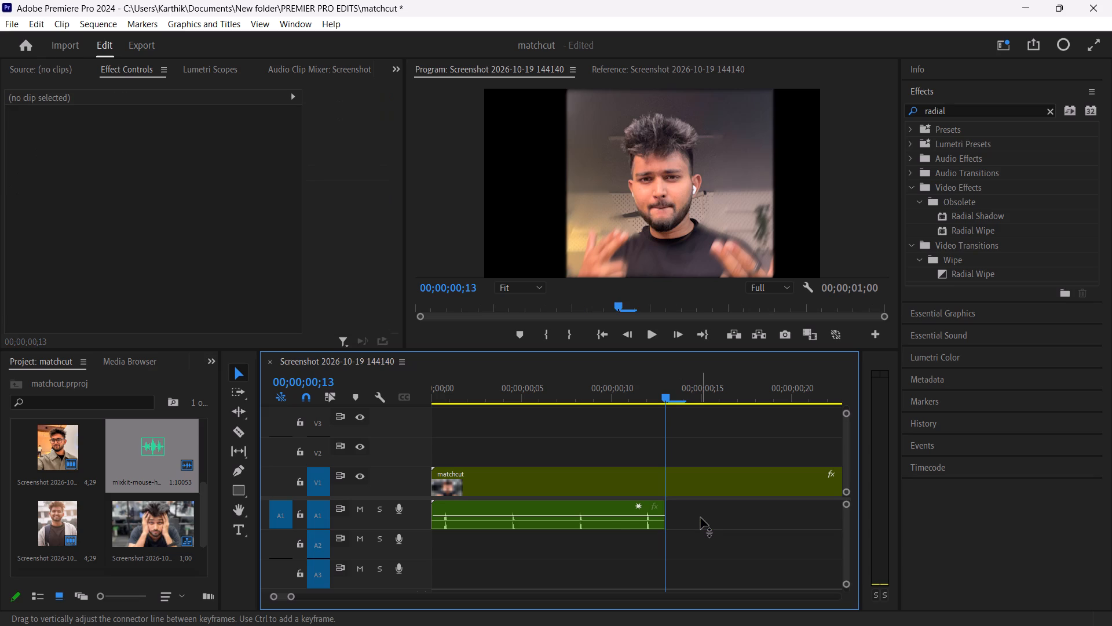
# Raise the volume level of the trimmed clicking sound on A1 to 15 dB.
pyautogui.click(598, 514)
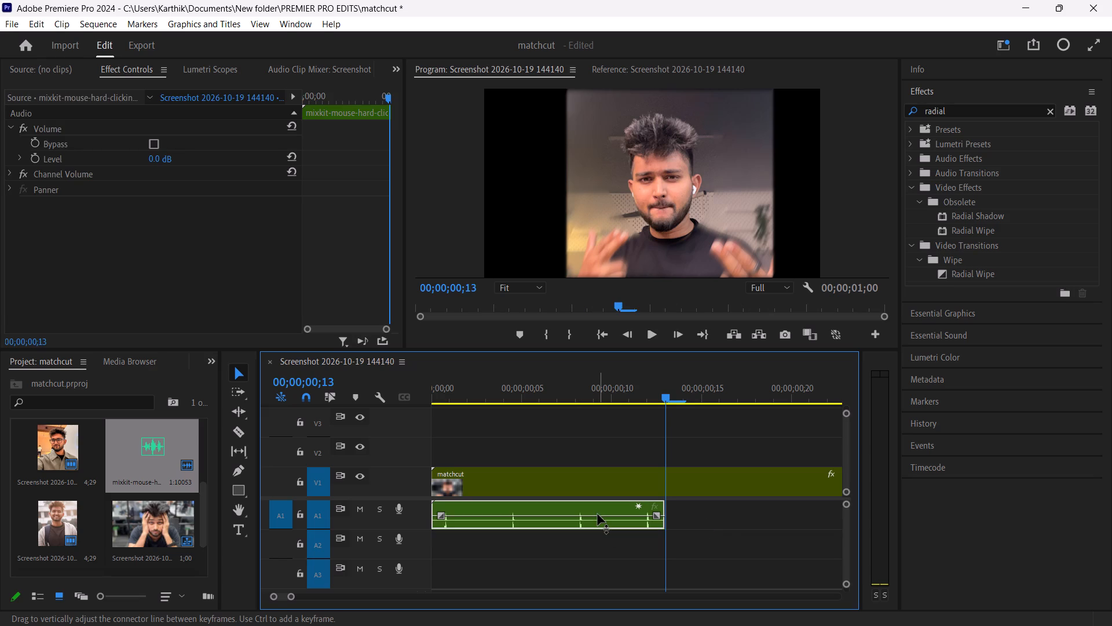
pyautogui.keyDown('alt'); pyautogui.moveTo(598, 514); pyautogui.dragTo(745, 486); pyautogui.keyUp('alt')
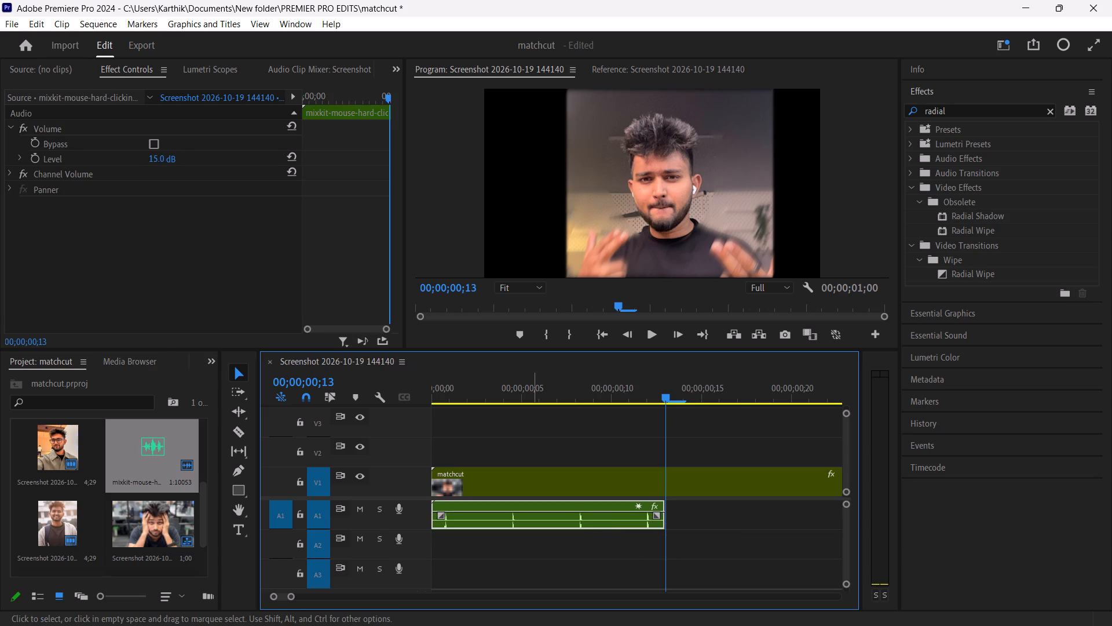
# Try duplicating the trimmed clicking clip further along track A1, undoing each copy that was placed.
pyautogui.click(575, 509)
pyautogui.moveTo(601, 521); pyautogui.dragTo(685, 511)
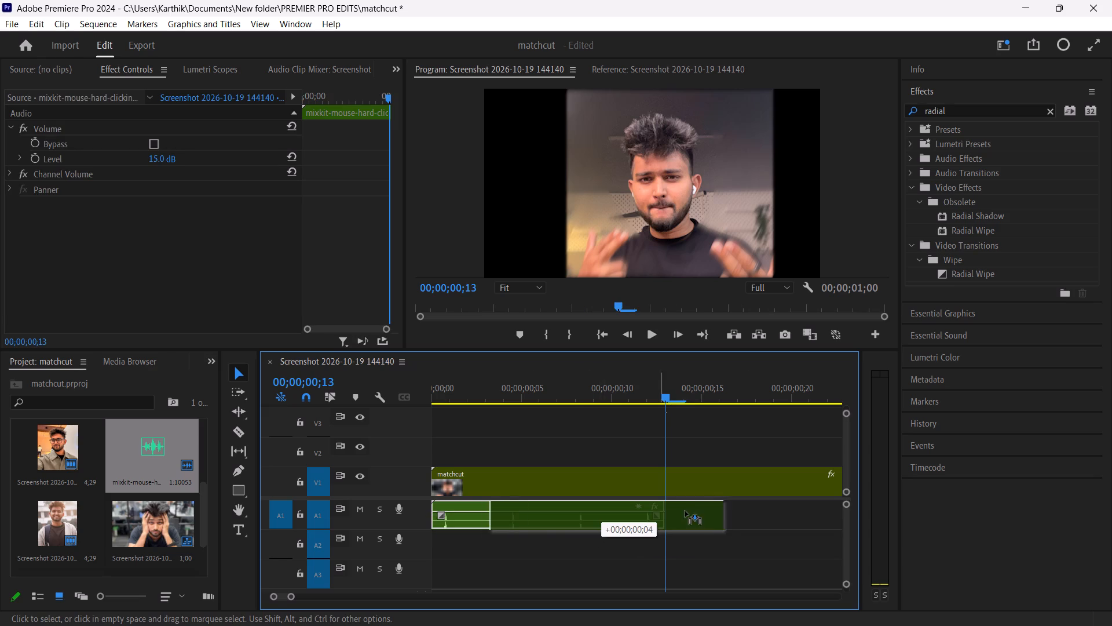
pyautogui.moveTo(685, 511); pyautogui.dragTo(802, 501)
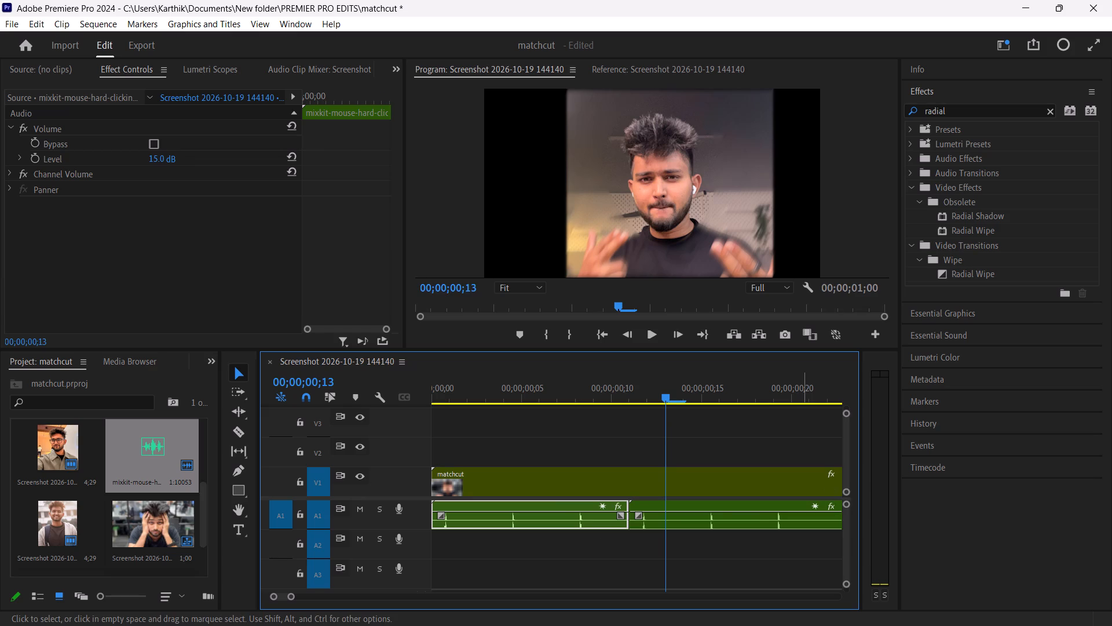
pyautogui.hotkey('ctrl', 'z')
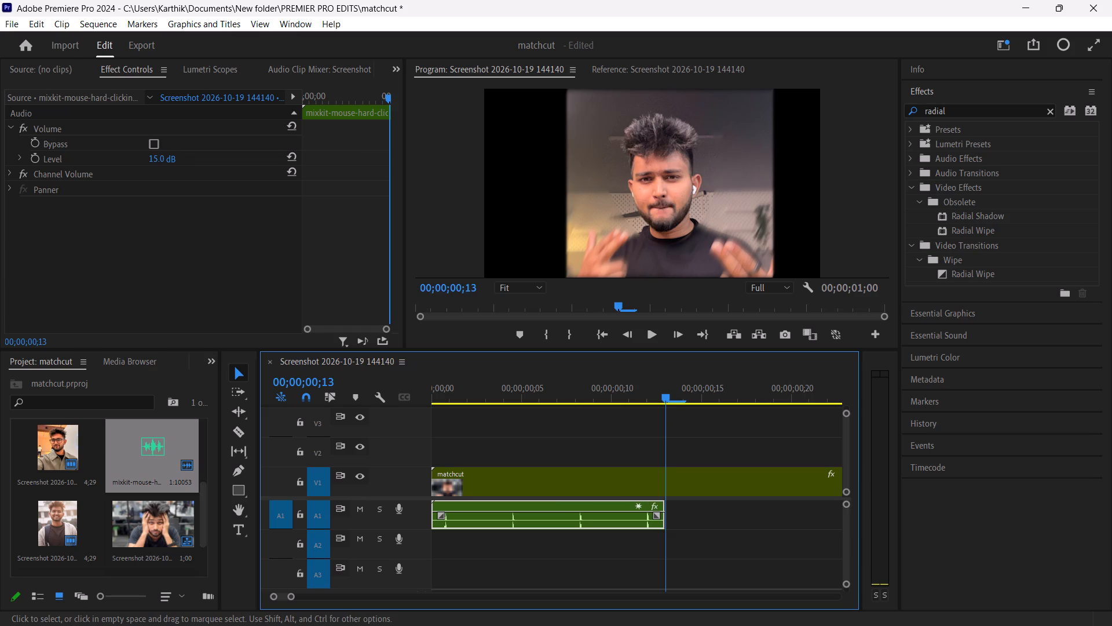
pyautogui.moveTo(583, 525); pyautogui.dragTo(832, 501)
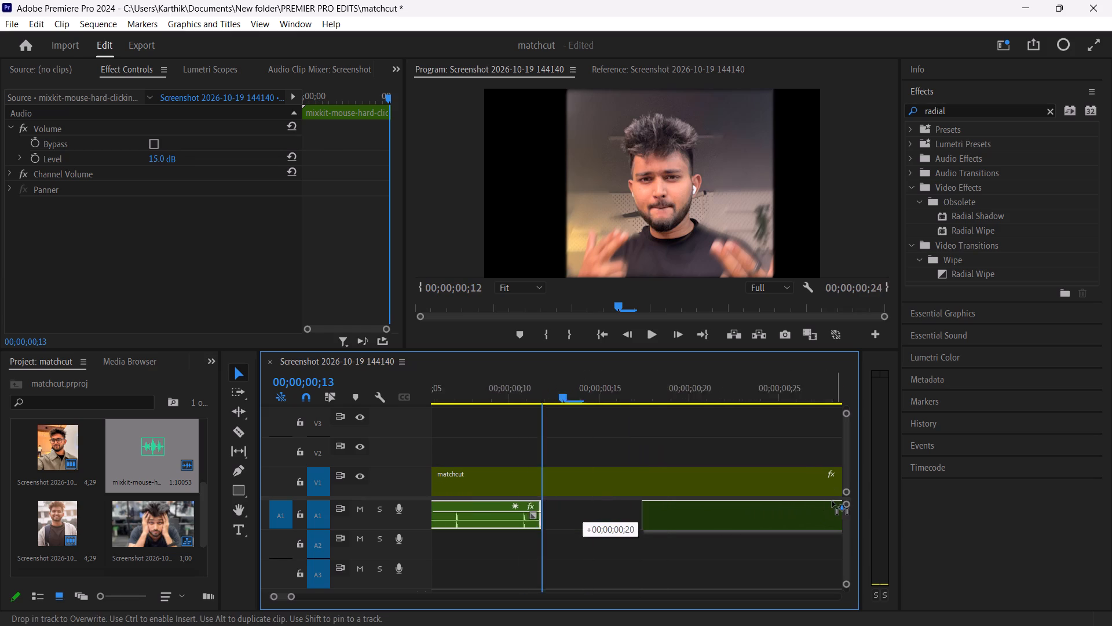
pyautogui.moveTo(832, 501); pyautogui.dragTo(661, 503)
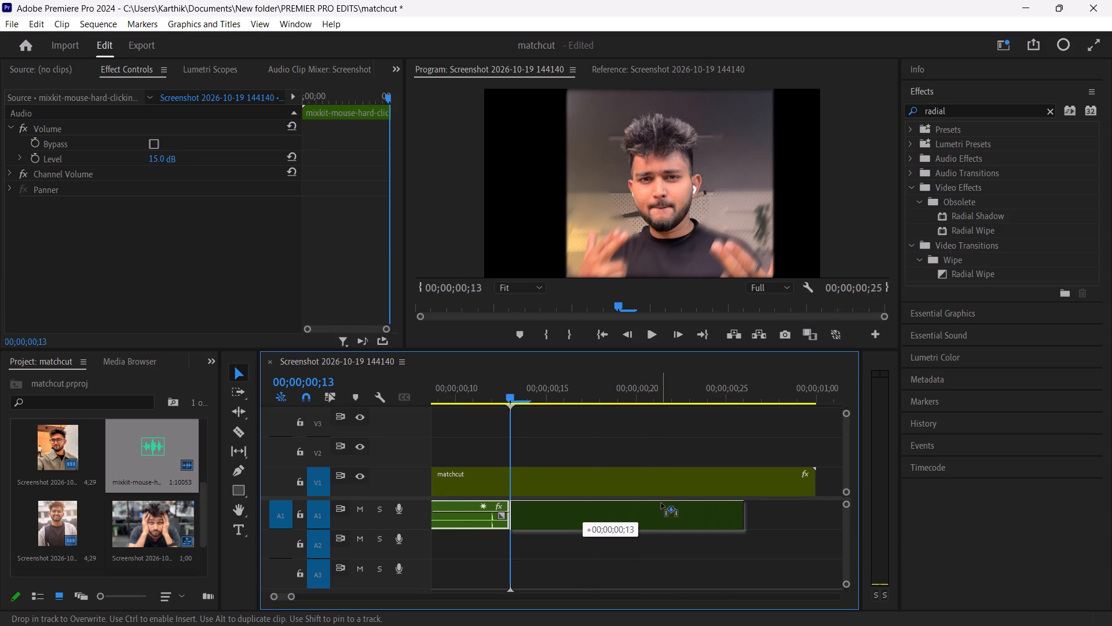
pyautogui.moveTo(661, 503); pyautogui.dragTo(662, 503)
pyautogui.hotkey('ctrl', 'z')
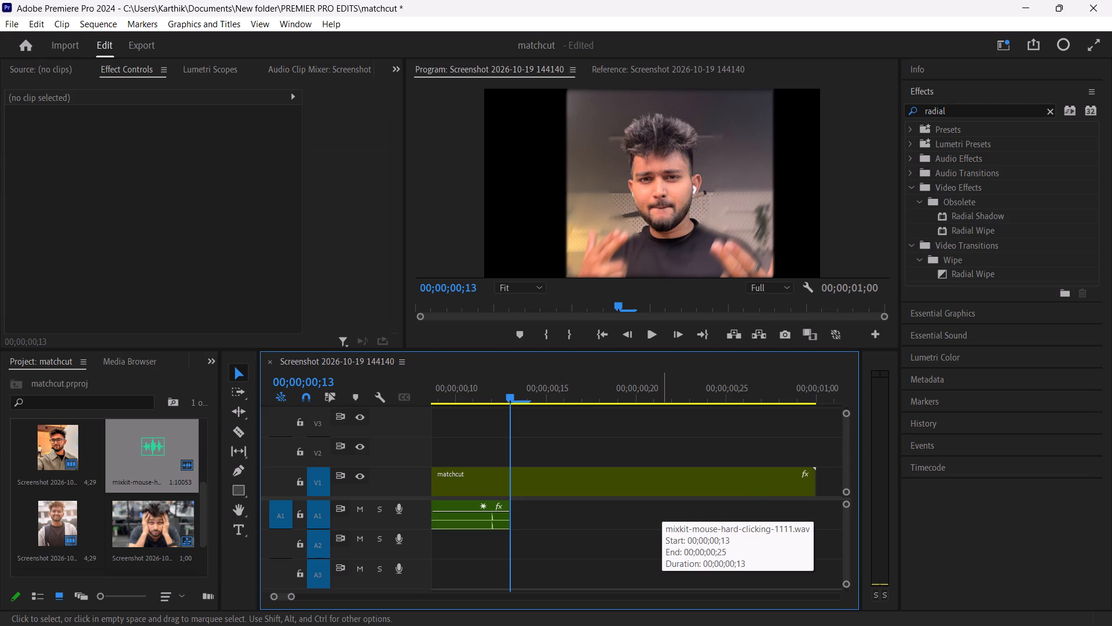
# Duplicate the trimmed clicking clip on A1 so the copy starts at 00;00;00;13, directly after the original.
pyautogui.moveTo(481, 513); pyautogui.dragTo(605, 496)
pyautogui.keyDown('alt'); pyautogui.moveTo(456, 514); pyautogui.dragTo(598, 495); pyautogui.keyUp('alt')
pyautogui.click(453, 512)
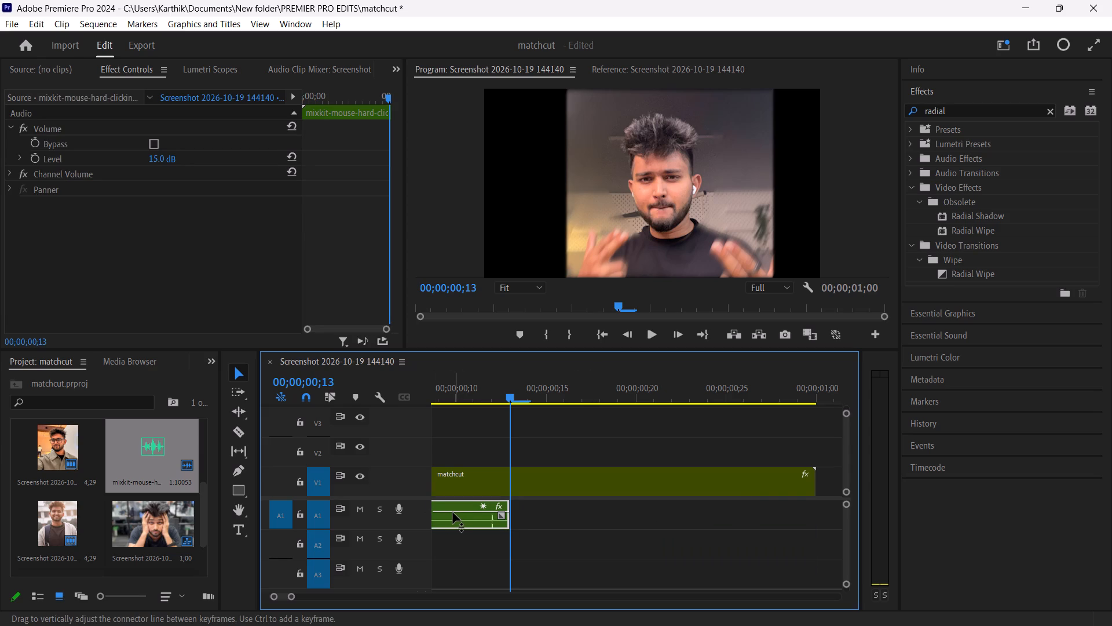
pyautogui.keyDown('alt'); pyautogui.moveTo(466, 509); pyautogui.dragTo(602, 495); pyautogui.keyUp('alt')
pyautogui.keyDown('alt'); pyautogui.moveTo(602, 495); pyautogui.dragTo(540, 485); pyautogui.keyUp('alt')
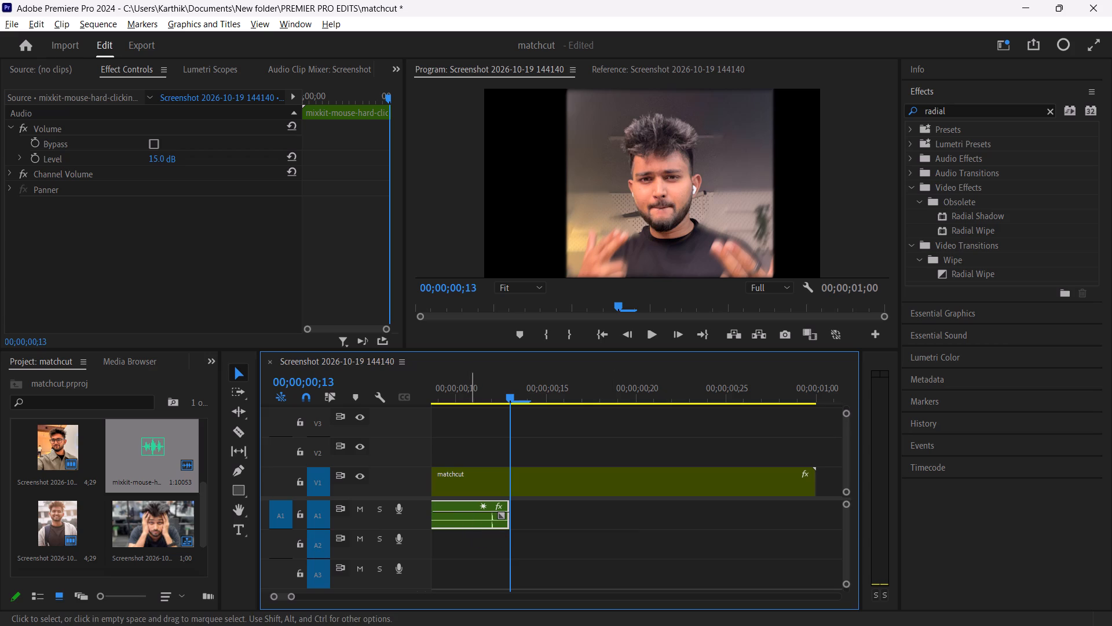
pyautogui.keyDown('alt'); pyautogui.moveTo(470, 526); pyautogui.dragTo(698, 516); pyautogui.keyUp('alt')
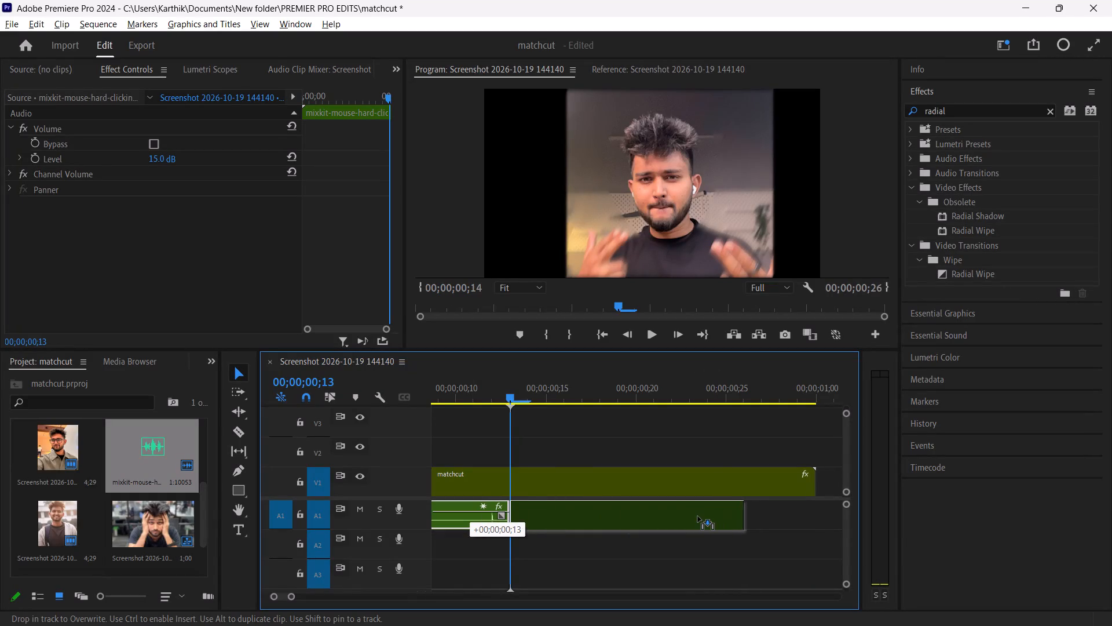
pyautogui.keyDown('alt'); pyautogui.moveTo(698, 516); pyautogui.dragTo(701, 516); pyautogui.keyUp('alt')
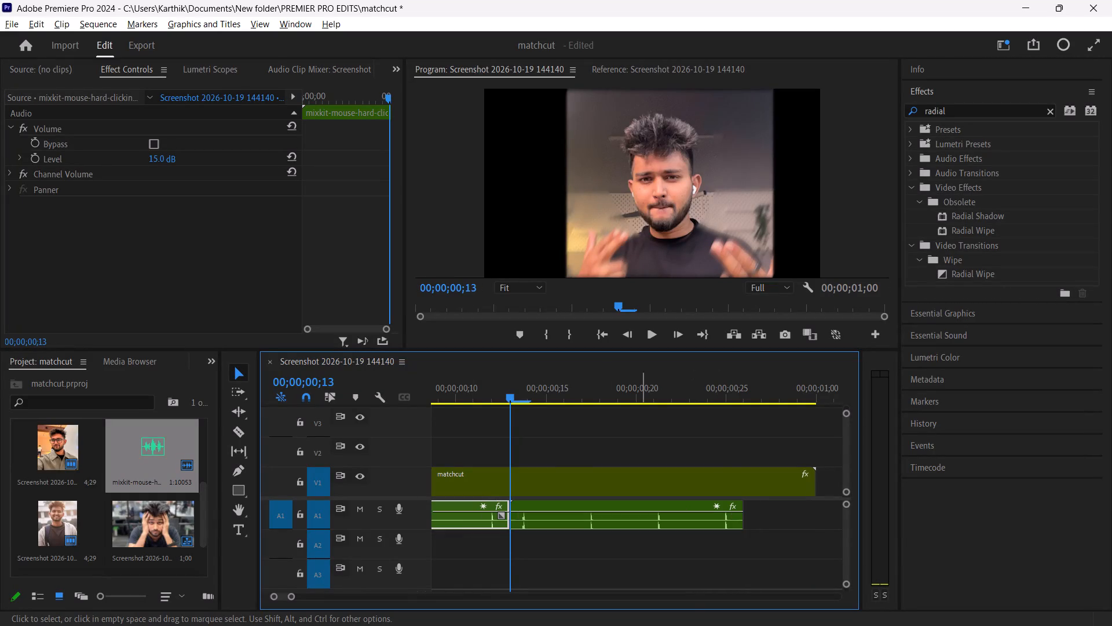
# Play the sequence from the start to check the two clicking clips against the match cut.
pyautogui.moveTo(510, 393); pyautogui.dragTo(311, 416)
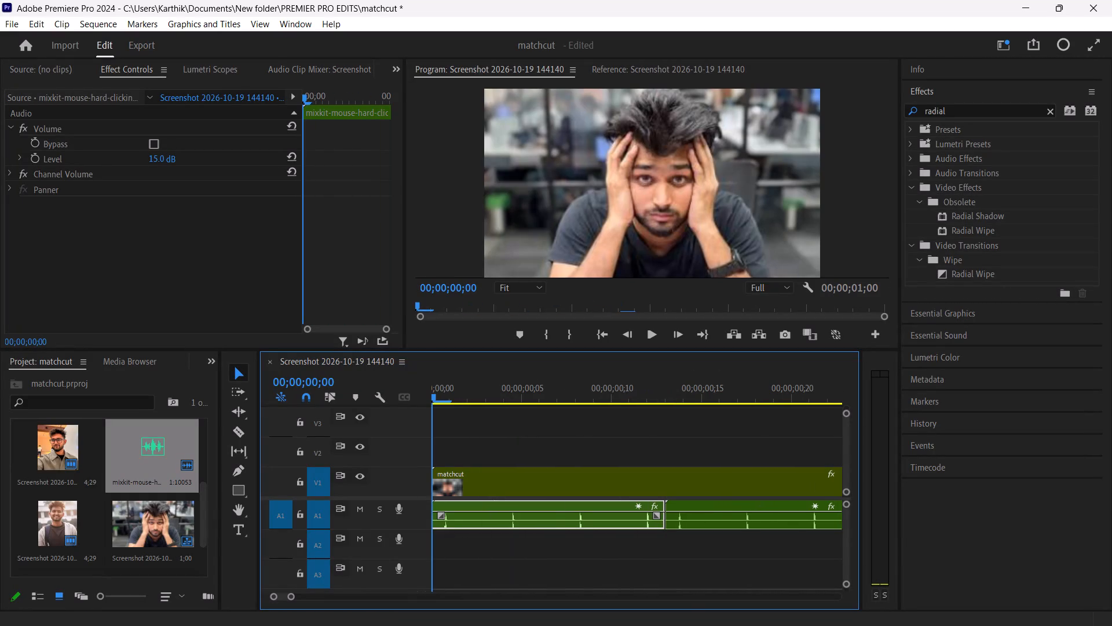
pyautogui.moveTo(311, 416); pyautogui.dragTo(290, 423)
pyautogui.press('space')
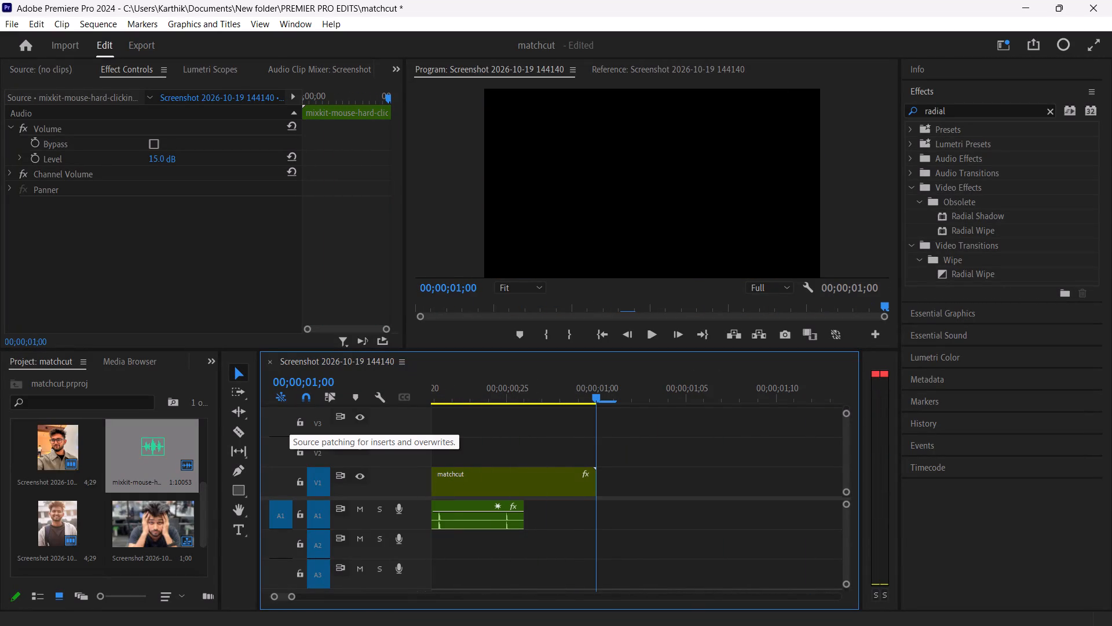
pyautogui.moveTo(596, 398); pyautogui.dragTo(590, 398)
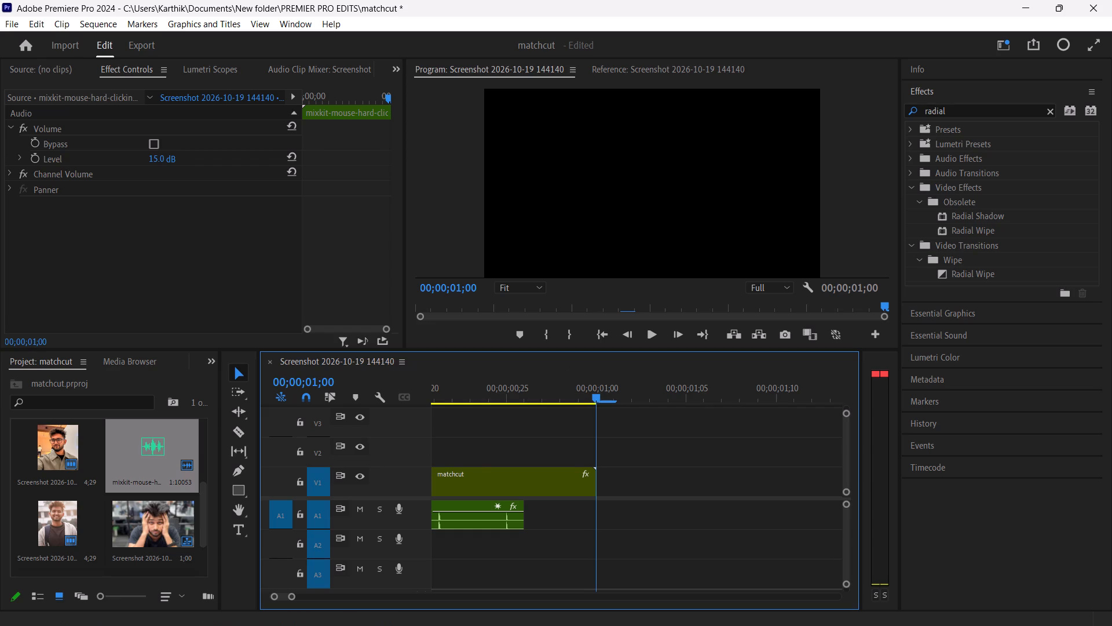
pyautogui.moveTo(590, 398); pyautogui.dragTo(279, 435)
pyautogui.press('space')
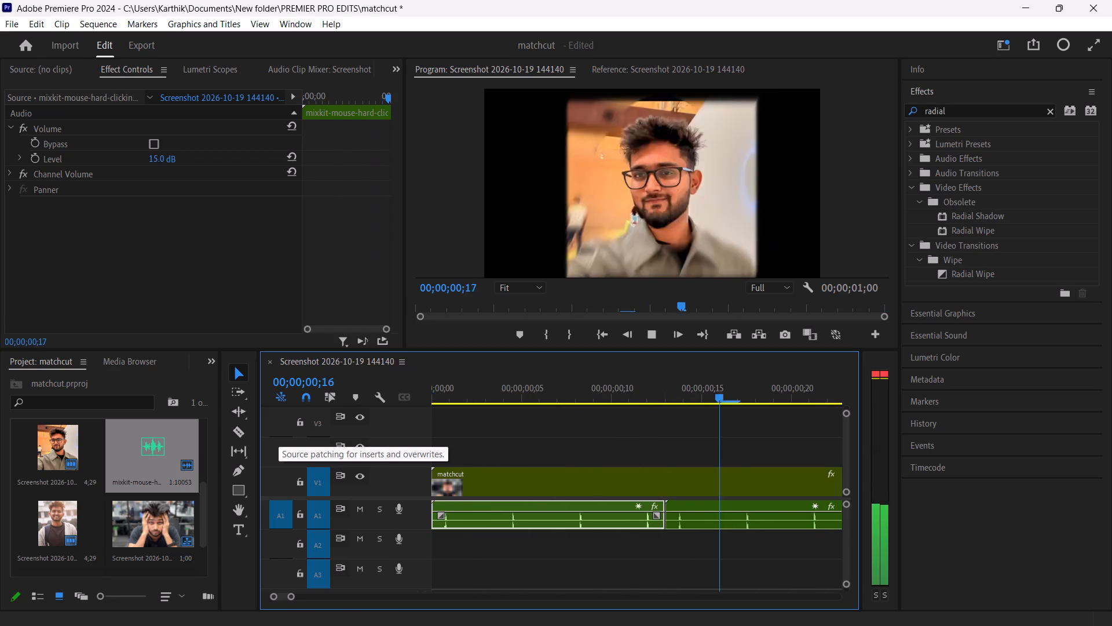
# Duplicate the second clicking clip on A1 so a third copy follows it directly and extends past the matchcut clip.
pyautogui.click(497, 523)
pyautogui.keyDown('alt'); pyautogui.moveTo(497, 523); pyautogui.dragTo(617, 501); pyautogui.keyUp('alt')
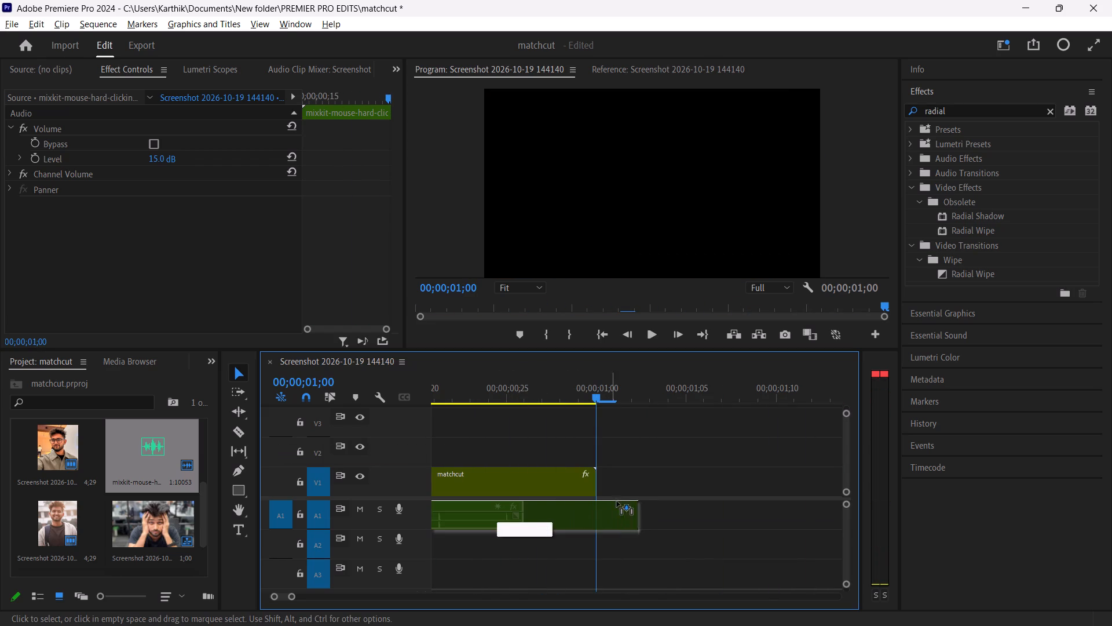
pyautogui.keyDown('alt'); pyautogui.moveTo(617, 501); pyautogui.dragTo(735, 502); pyautogui.keyUp('alt')
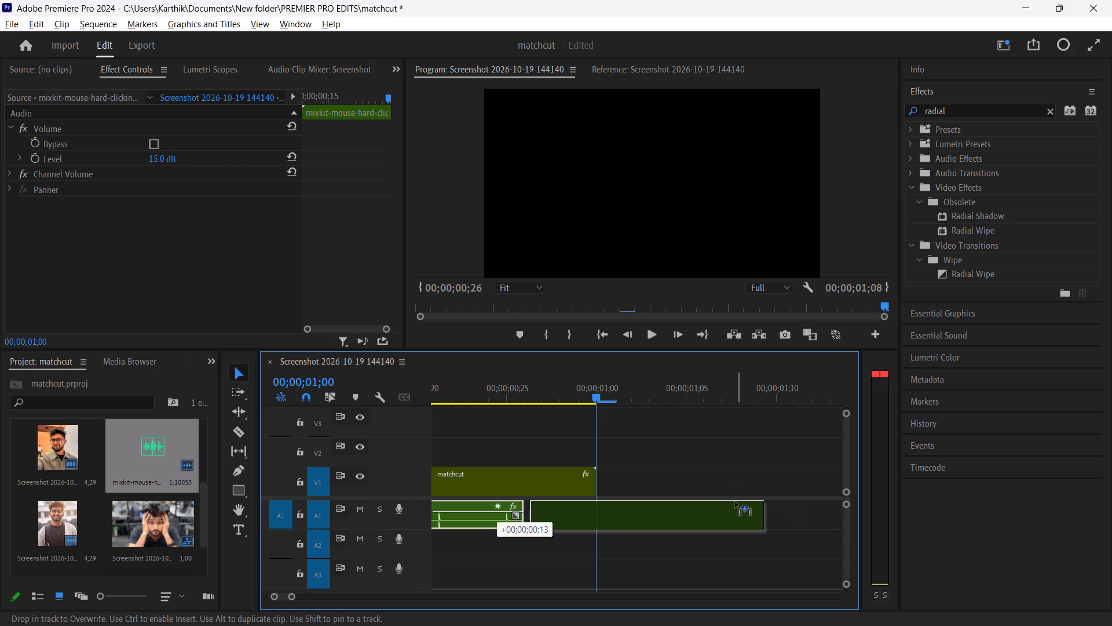
pyautogui.keyDown('alt'); pyautogui.moveTo(735, 502); pyautogui.dragTo(729, 499); pyautogui.keyUp('alt')
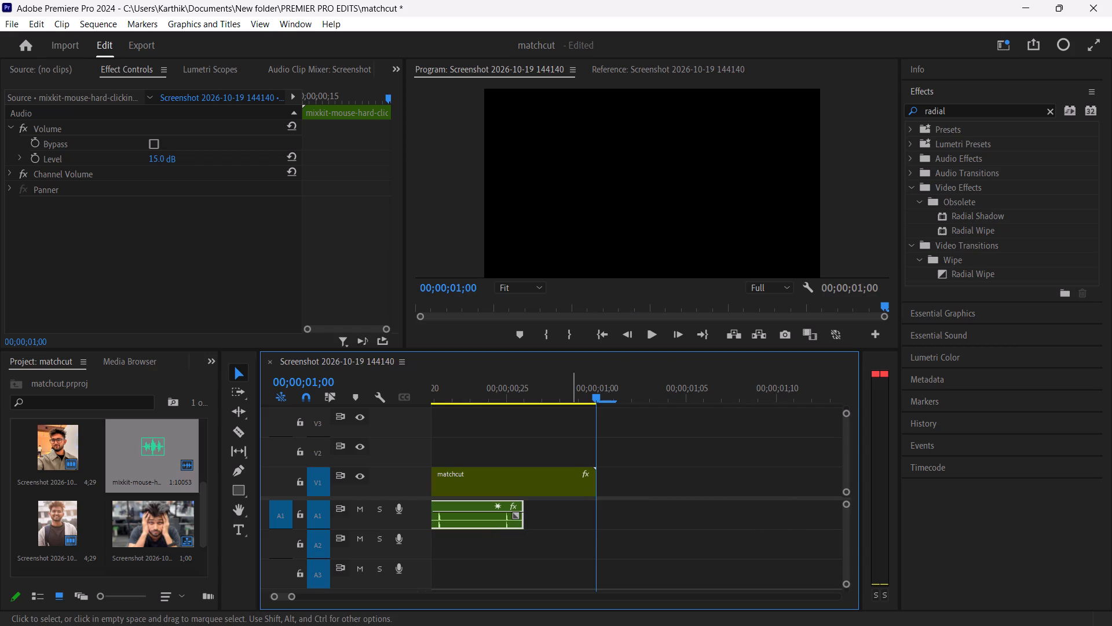
pyautogui.keyDown('alt'); pyautogui.moveTo(489, 516); pyautogui.dragTo(694, 479); pyautogui.keyUp('alt')
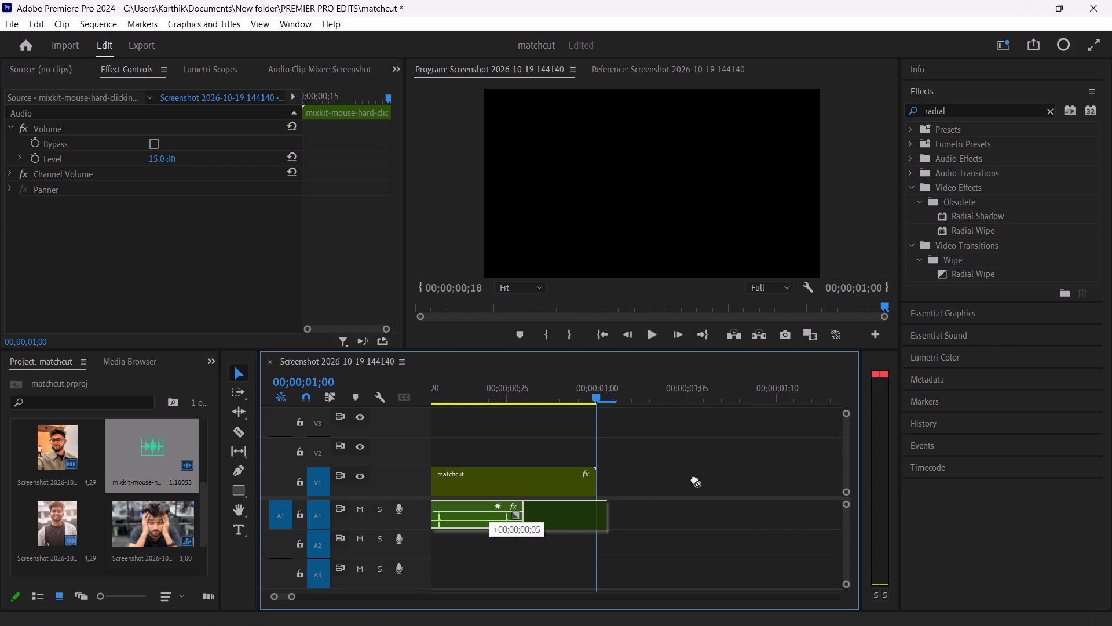
pyautogui.keyDown('alt'); pyautogui.moveTo(694, 479); pyautogui.dragTo(724, 509); pyautogui.keyUp('alt')
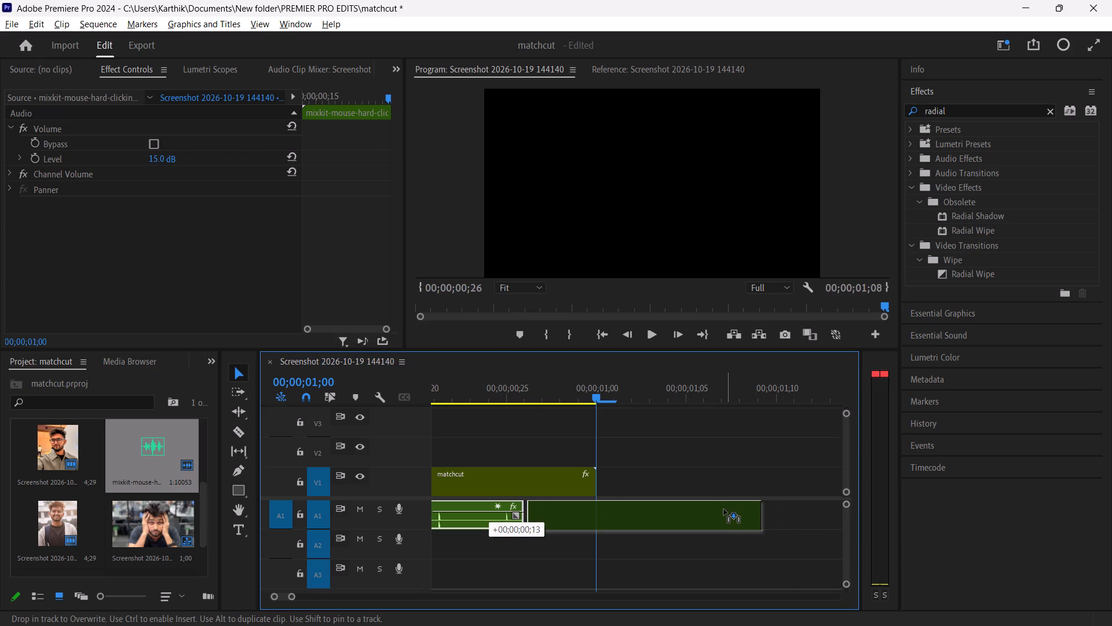
pyautogui.keyDown('alt'); pyautogui.moveTo(724, 509); pyautogui.dragTo(722, 509); pyautogui.keyUp('alt')
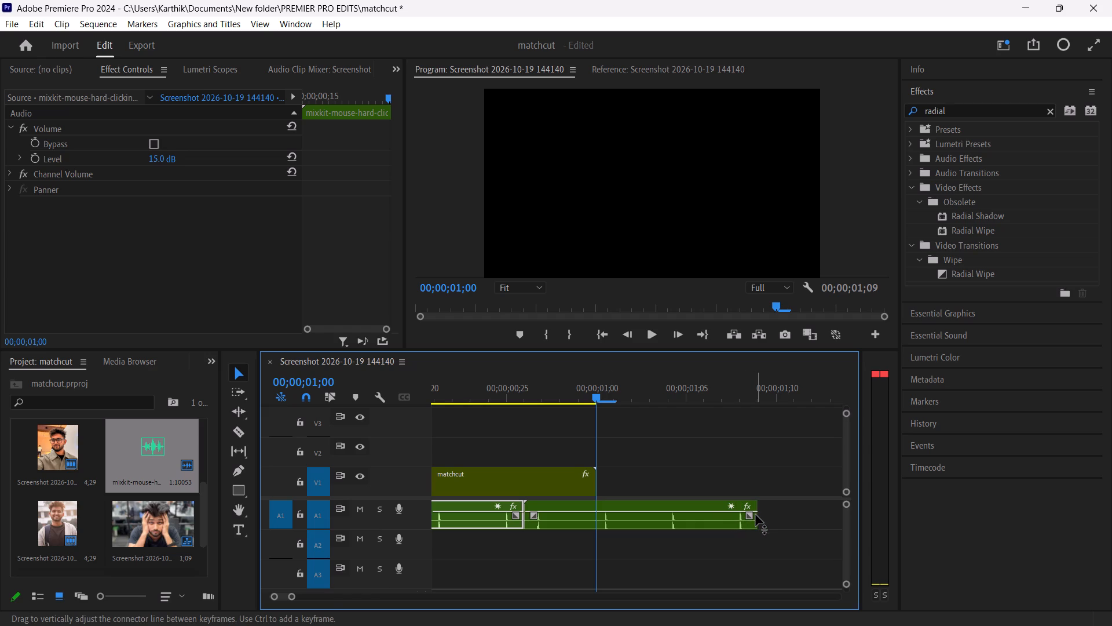
# Cut the third clicking clip on A1 at 00;00;01;00 and remove the excess beyond the end of the matchcut clip.
pyautogui.click(616, 515)
pyautogui.press('c')
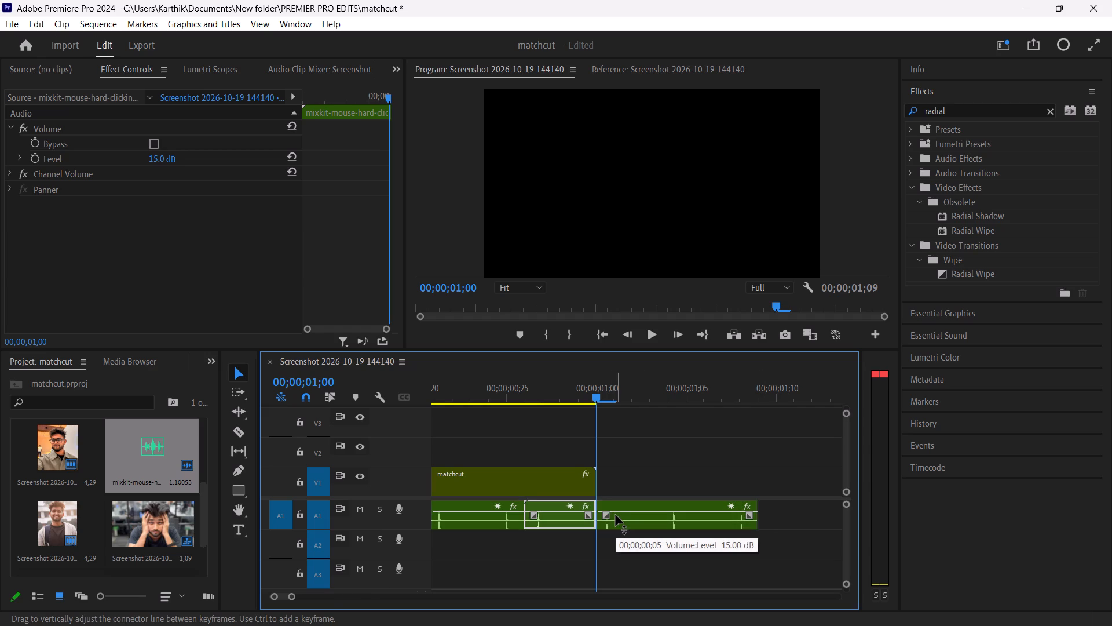
pyautogui.hotkey('ctrl', 'z')
pyautogui.press('w')
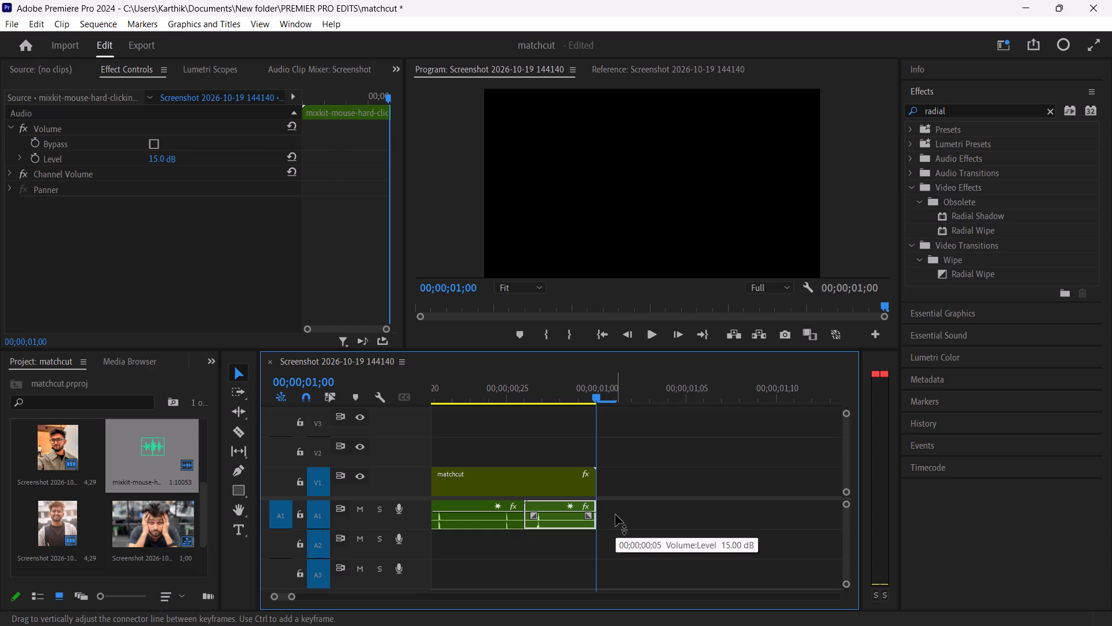
# Play the sequence from the start to check the clicking sound against the match cut.
pyautogui.moveTo(595, 401); pyautogui.dragTo(293, 473)
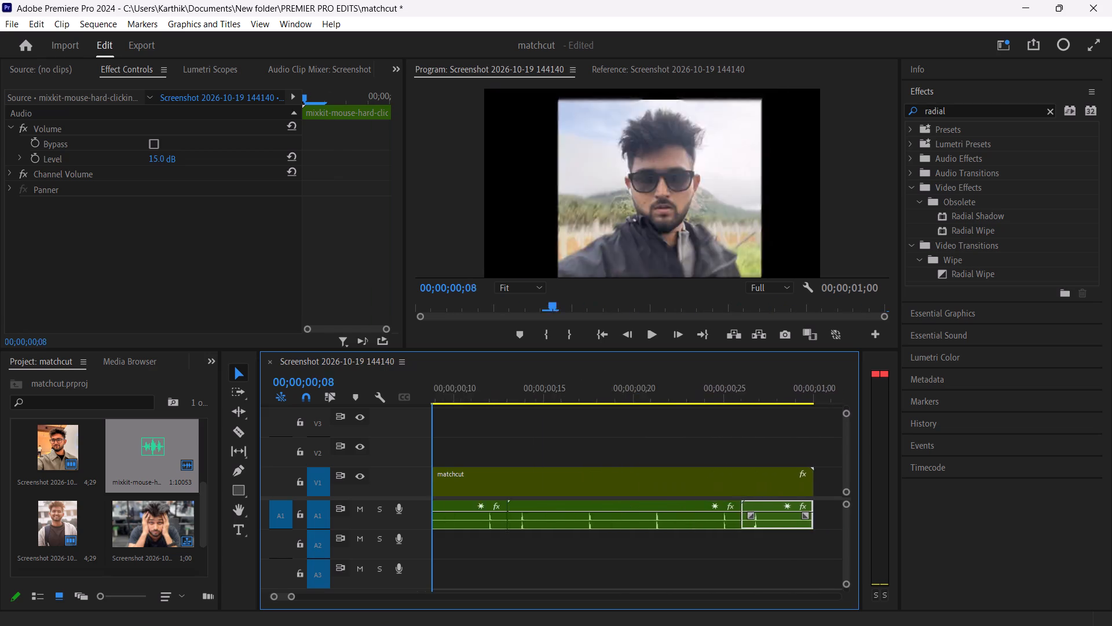
pyautogui.moveTo(293, 473); pyautogui.dragTo(272, 475)
pyautogui.press('space')
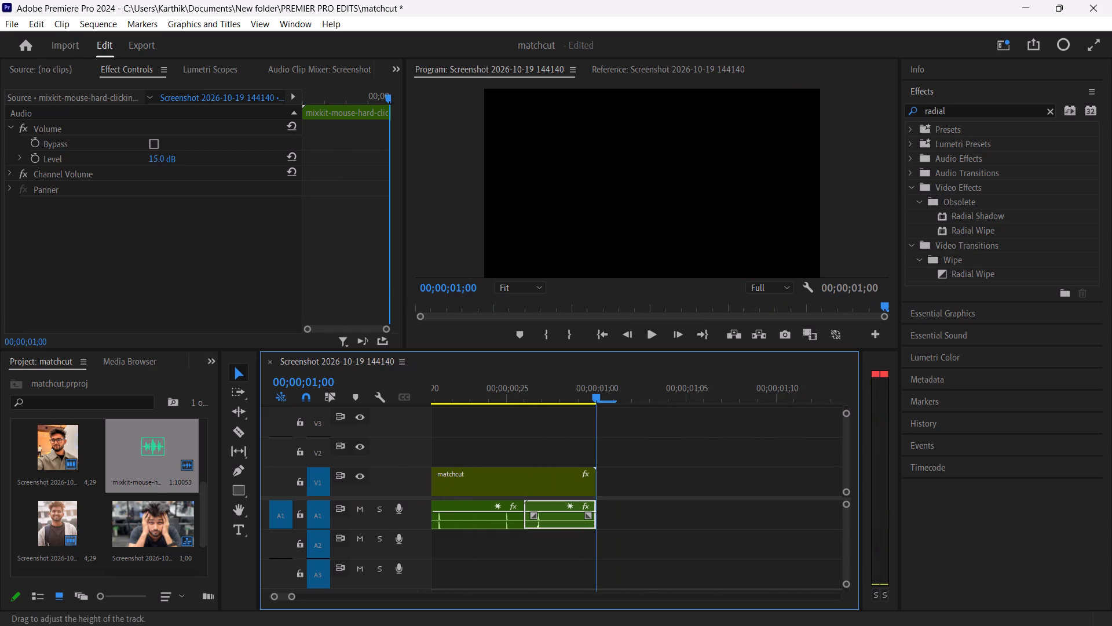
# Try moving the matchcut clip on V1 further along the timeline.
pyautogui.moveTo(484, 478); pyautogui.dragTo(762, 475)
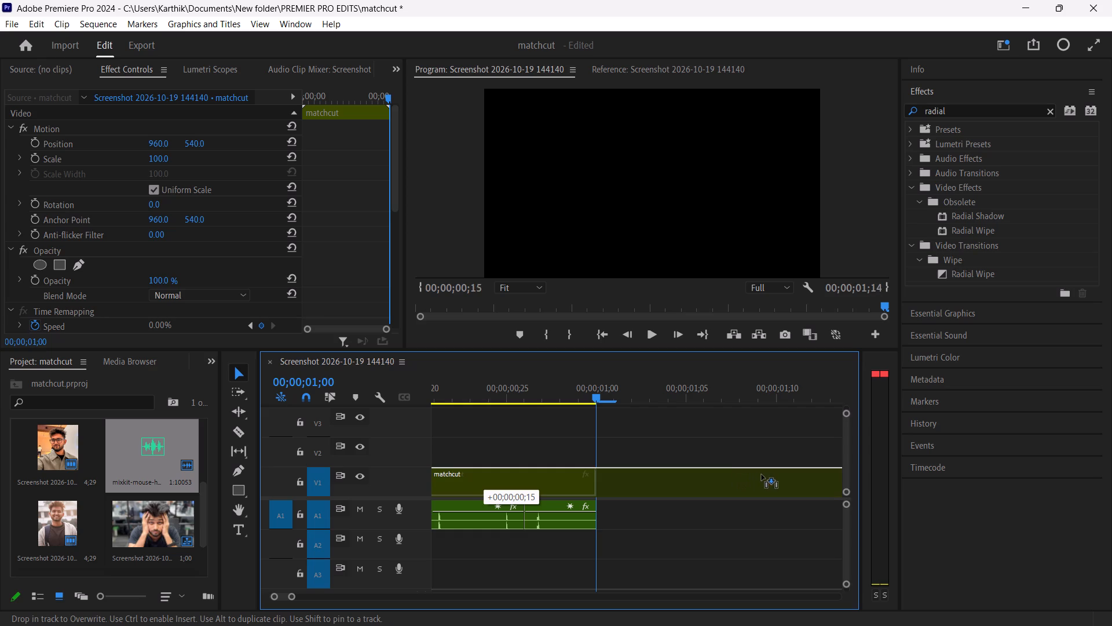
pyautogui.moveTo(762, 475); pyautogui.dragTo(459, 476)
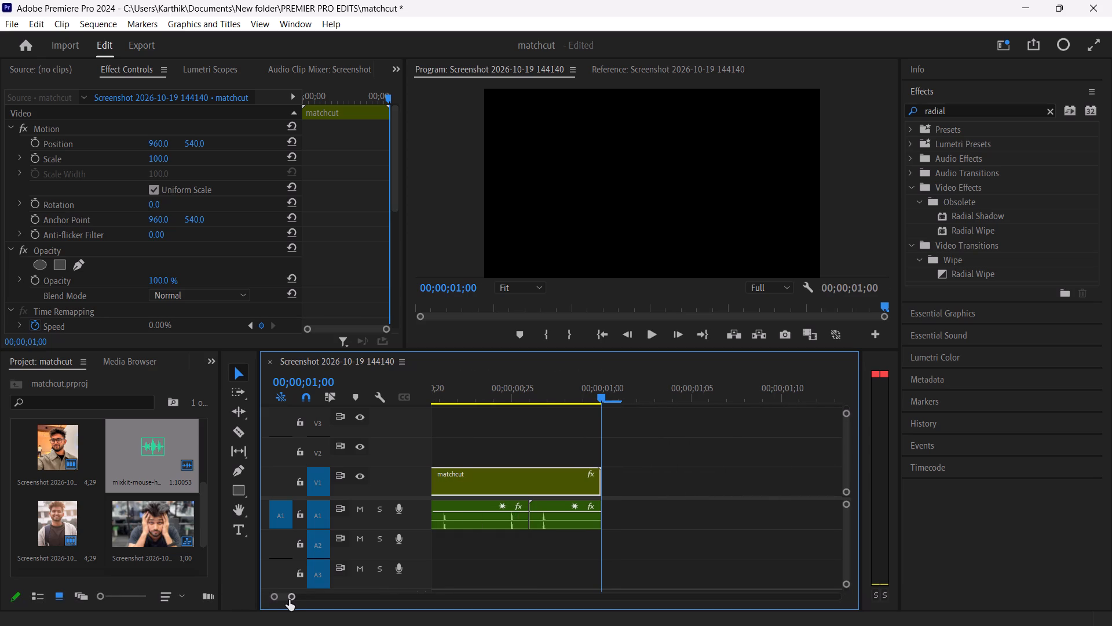
# Group the three clicking clips on A1.
pyautogui.moveTo(289, 600); pyautogui.dragTo(317, 593)
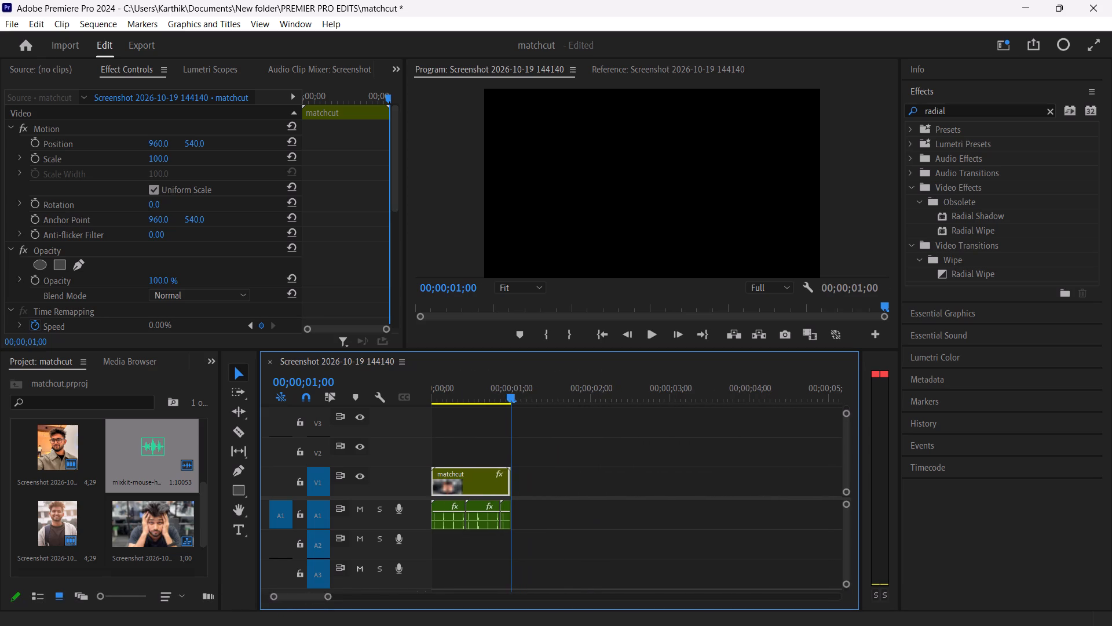
pyautogui.moveTo(538, 538); pyautogui.dragTo(436, 512)
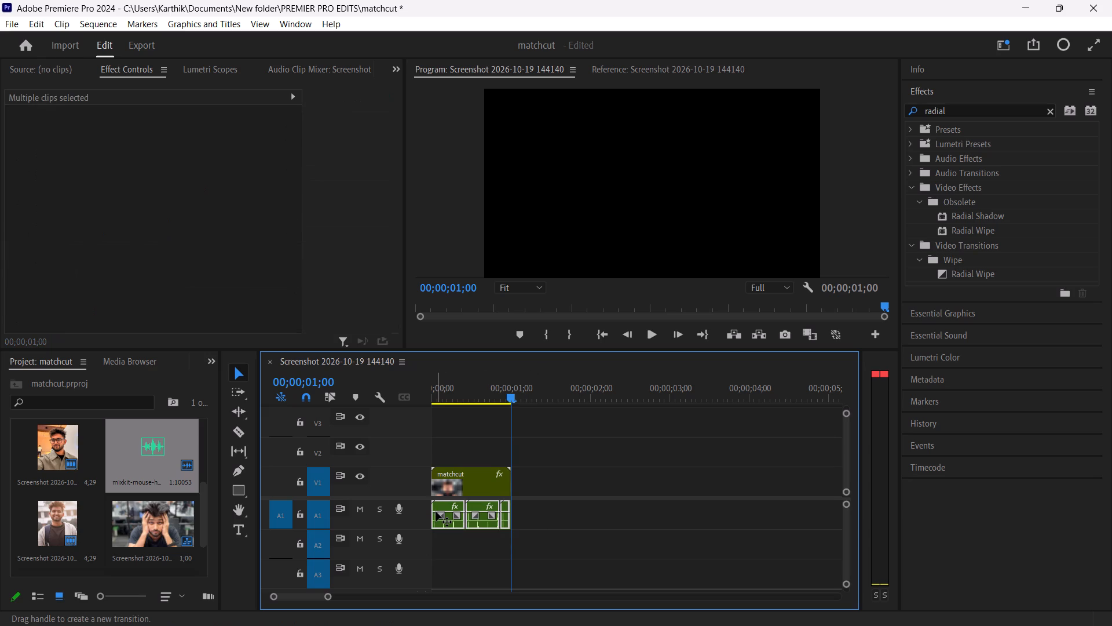
pyautogui.rightClick(436, 512)
pyautogui.rightClick(448, 505)
pyautogui.click(499, 308)
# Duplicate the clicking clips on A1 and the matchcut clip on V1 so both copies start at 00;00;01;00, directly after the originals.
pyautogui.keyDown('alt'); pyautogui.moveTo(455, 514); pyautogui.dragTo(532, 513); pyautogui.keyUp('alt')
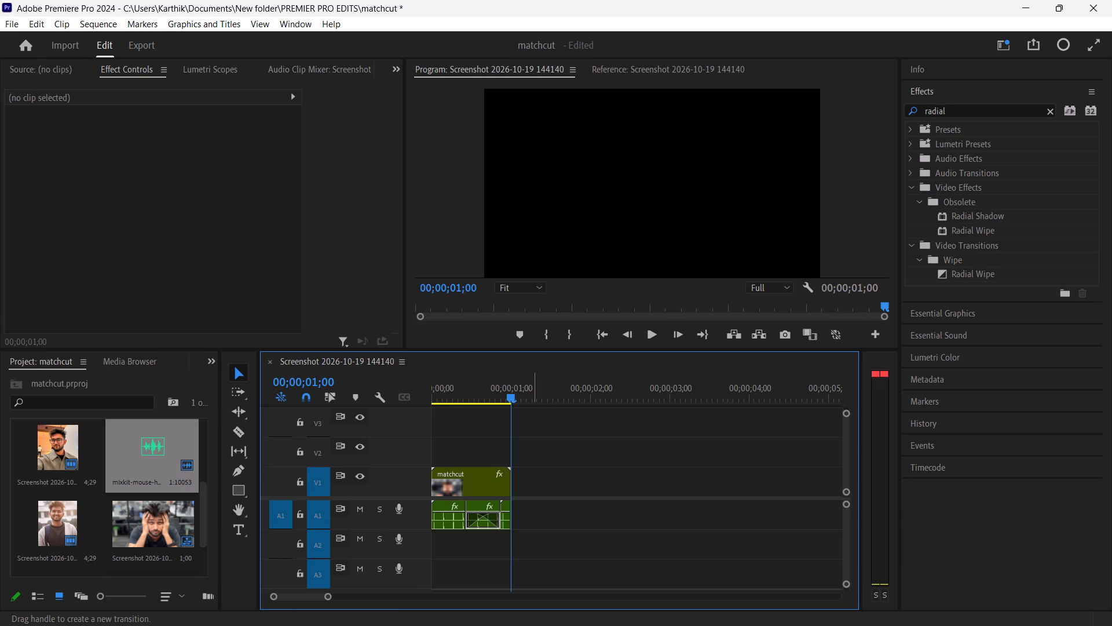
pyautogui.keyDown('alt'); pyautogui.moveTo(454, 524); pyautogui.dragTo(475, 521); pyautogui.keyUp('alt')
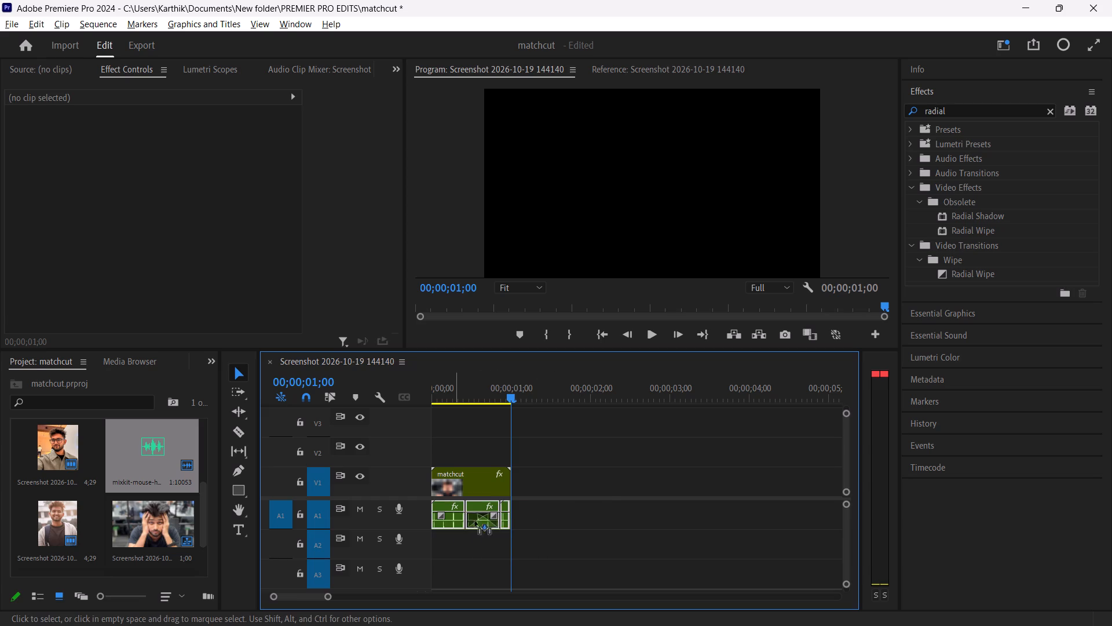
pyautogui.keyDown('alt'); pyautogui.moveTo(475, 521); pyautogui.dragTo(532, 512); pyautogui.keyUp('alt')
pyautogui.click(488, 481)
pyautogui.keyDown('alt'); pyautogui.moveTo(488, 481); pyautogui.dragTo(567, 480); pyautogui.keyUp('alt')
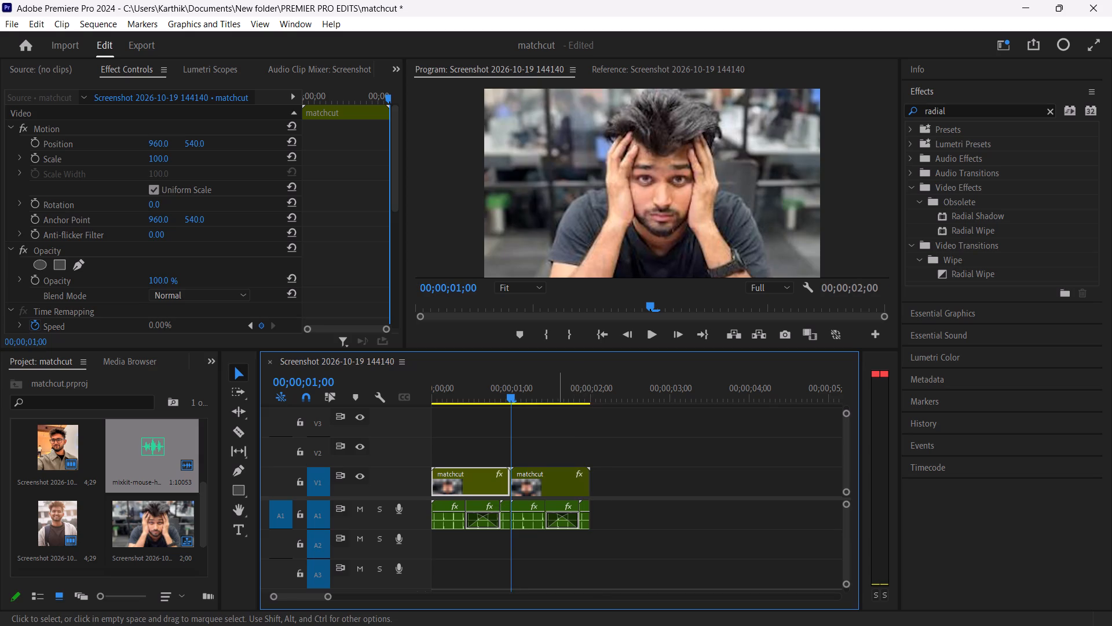
# Open the nested matchcut sequence from the duplicated clip on V1.
pyautogui.click(555, 482)
pyautogui.keyDown('alt'); pyautogui.moveTo(555, 482); pyautogui.dragTo(640, 473); pyautogui.keyUp('alt')
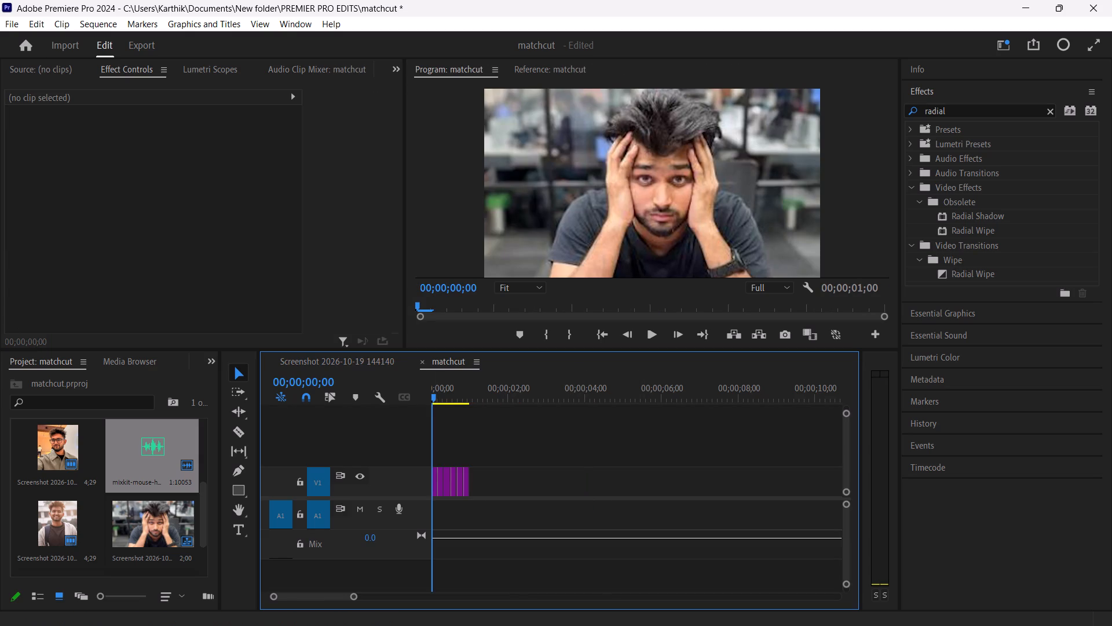
# Play the nested matchcut sequence from the start to review its six photo cuts.
pyautogui.moveTo(430, 395); pyautogui.dragTo(387, 397)
pyautogui.hotkey('ctrl', 'z')
pyautogui.click(418, 495)
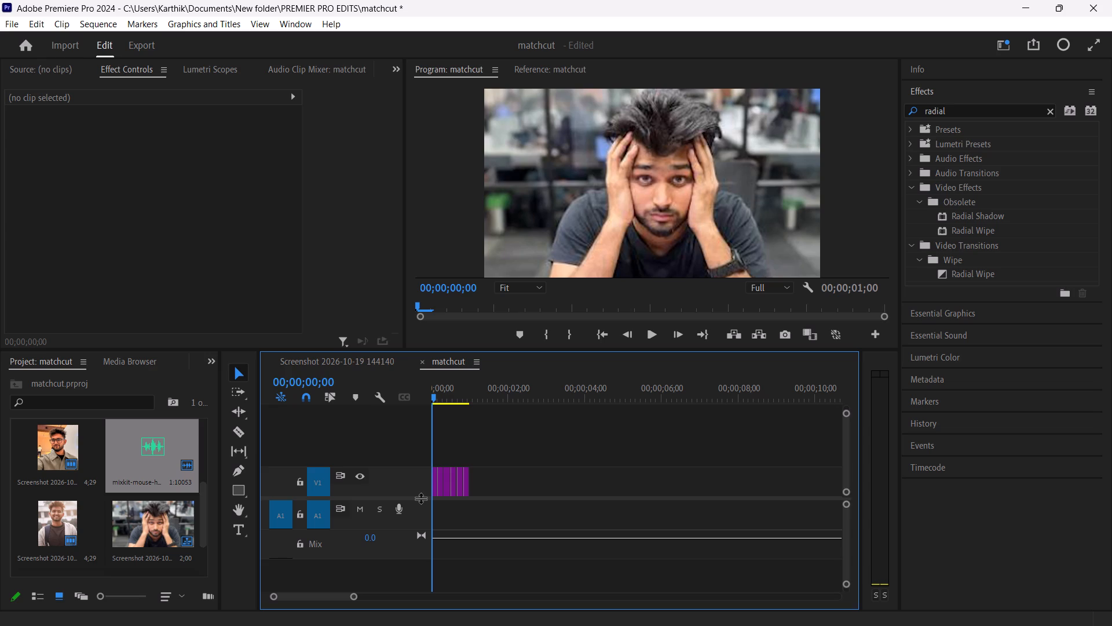
pyautogui.click(420, 498)
pyautogui.moveTo(420, 498); pyautogui.dragTo(415, 498)
pyautogui.moveTo(415, 498); pyautogui.dragTo(411, 478)
pyautogui.press('space')
pyautogui.press('space')
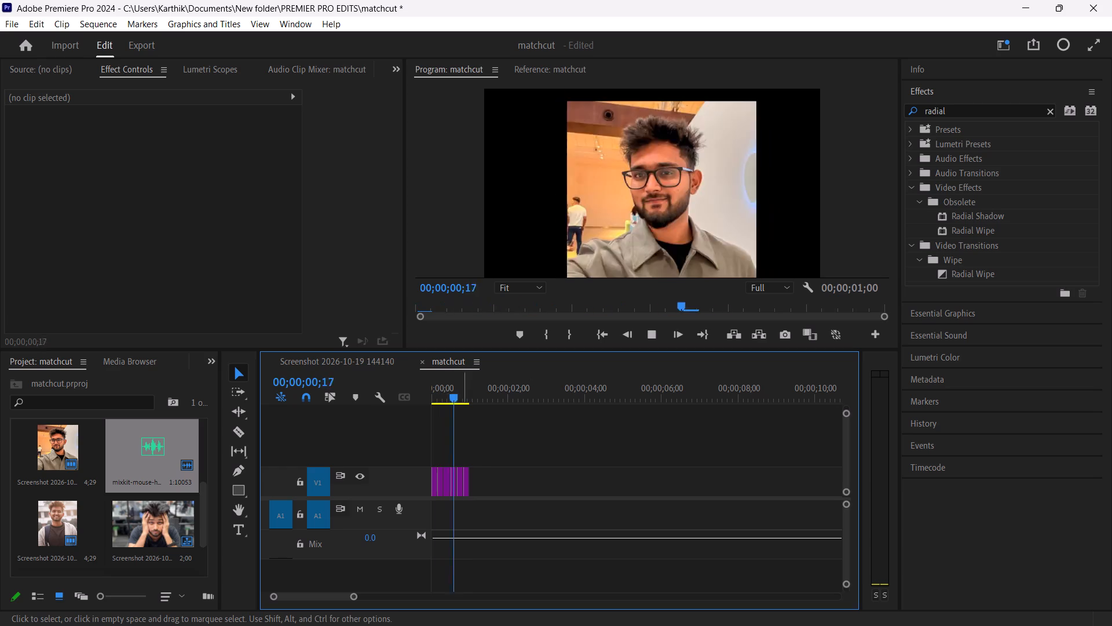
pyautogui.press('space')
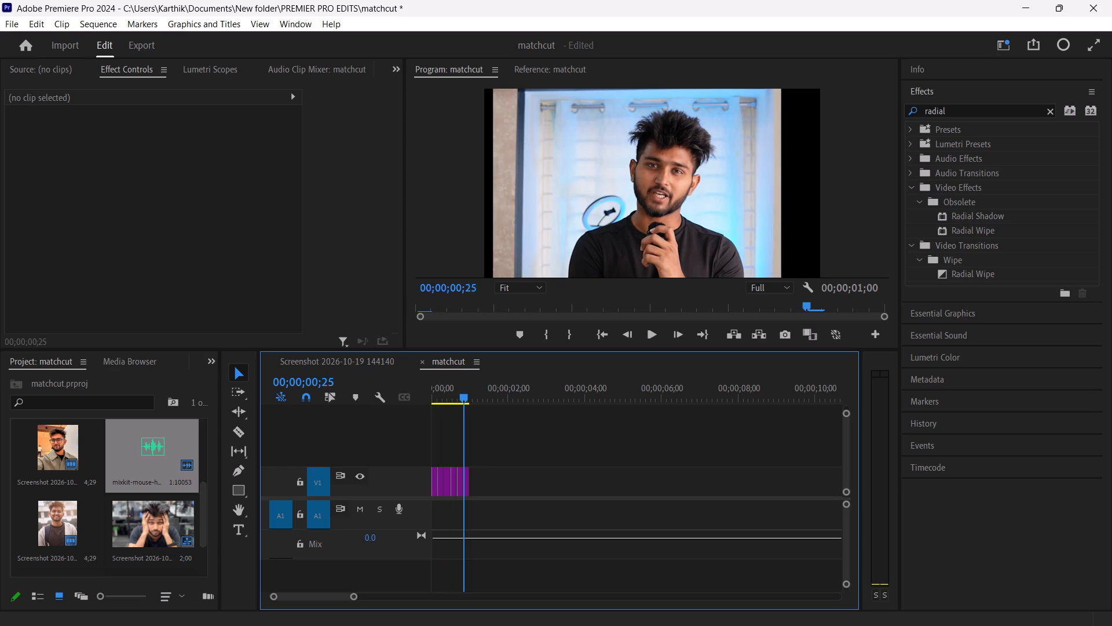
pyautogui.moveTo(465, 394); pyautogui.dragTo(421, 399)
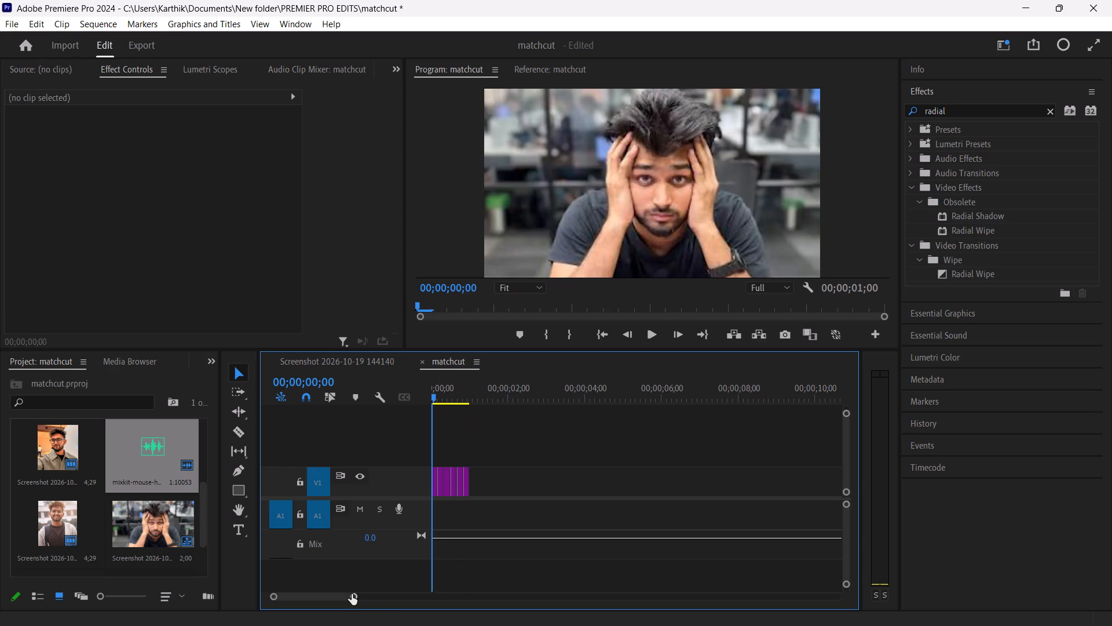
pyautogui.moveTo(352, 596); pyautogui.dragTo(325, 598)
pyautogui.press('space')
pyautogui.press('space')
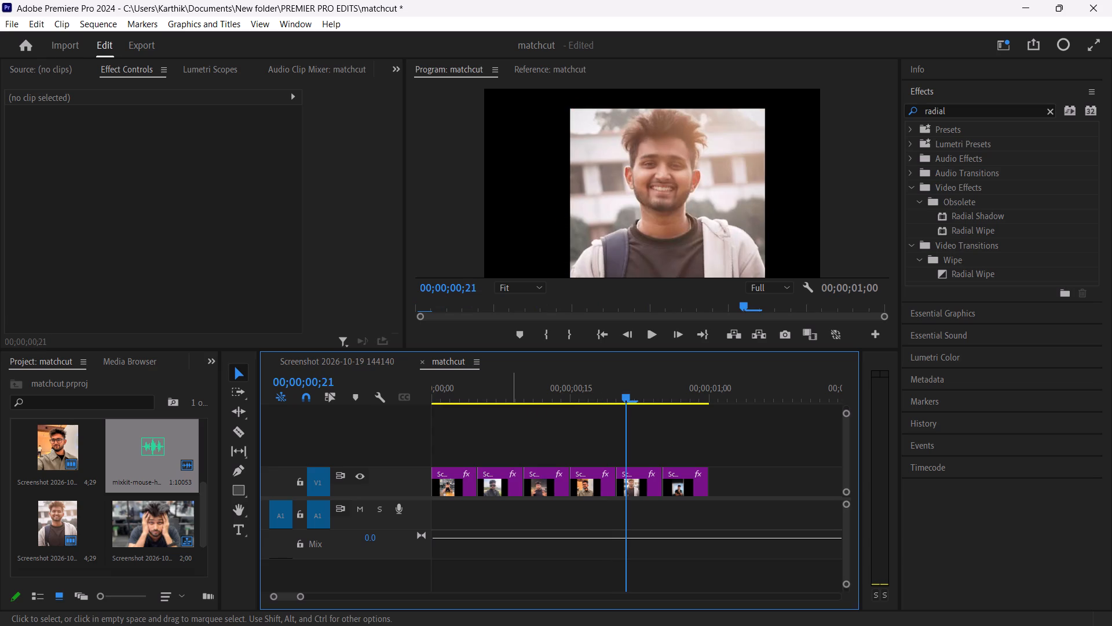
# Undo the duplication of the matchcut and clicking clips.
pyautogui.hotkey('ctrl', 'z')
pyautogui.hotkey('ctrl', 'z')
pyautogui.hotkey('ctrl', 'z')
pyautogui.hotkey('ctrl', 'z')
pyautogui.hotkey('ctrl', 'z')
# Play the nested matchcut sequence again from the start to recheck the photo cuts.
pyautogui.moveTo(626, 395); pyautogui.dragTo(437, 434)
pyautogui.press('space')
pyautogui.press('space')
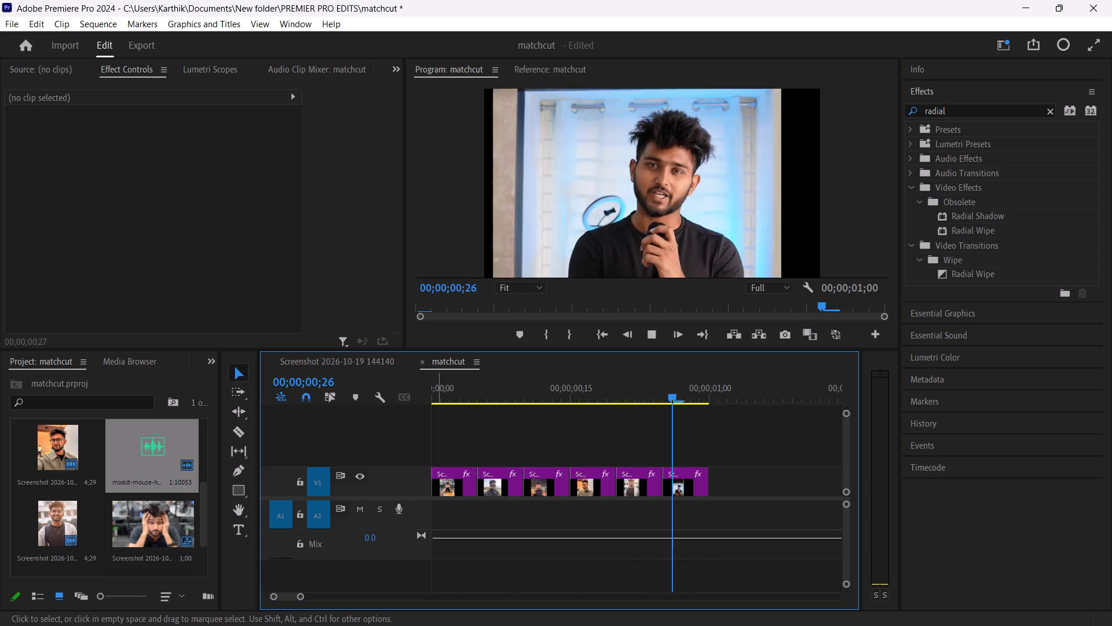
pyautogui.press('space')
pyautogui.press('space')
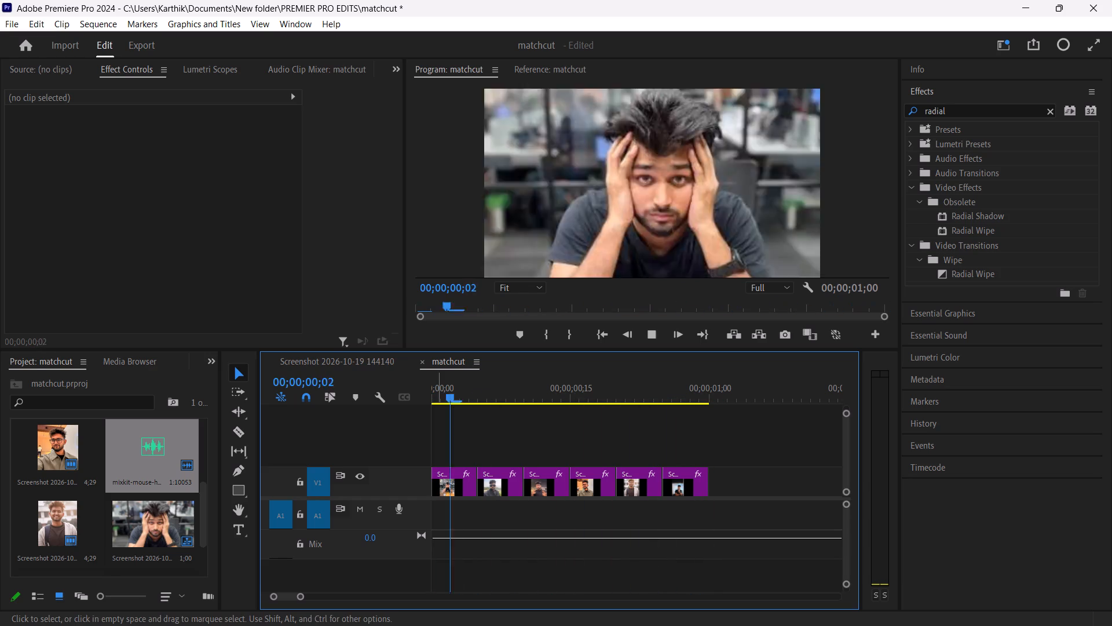
pyautogui.press('space')
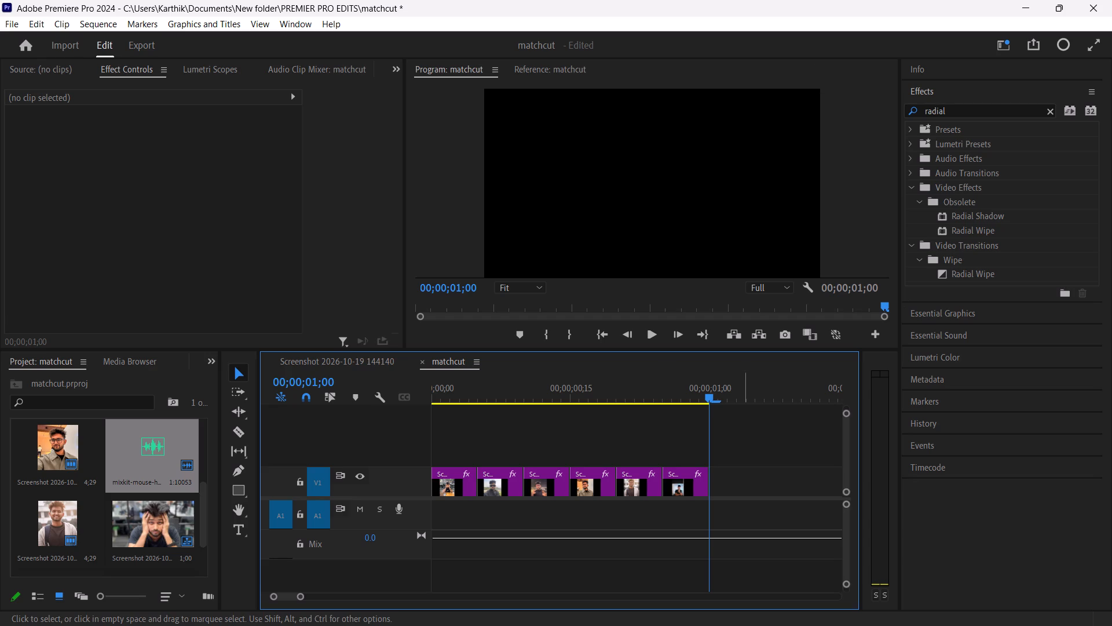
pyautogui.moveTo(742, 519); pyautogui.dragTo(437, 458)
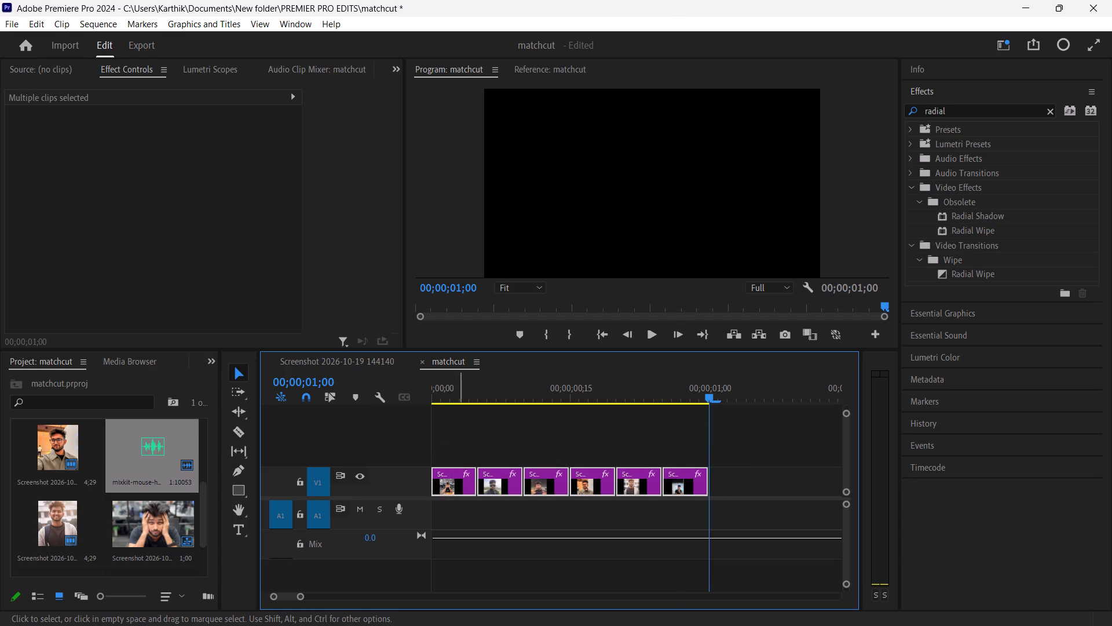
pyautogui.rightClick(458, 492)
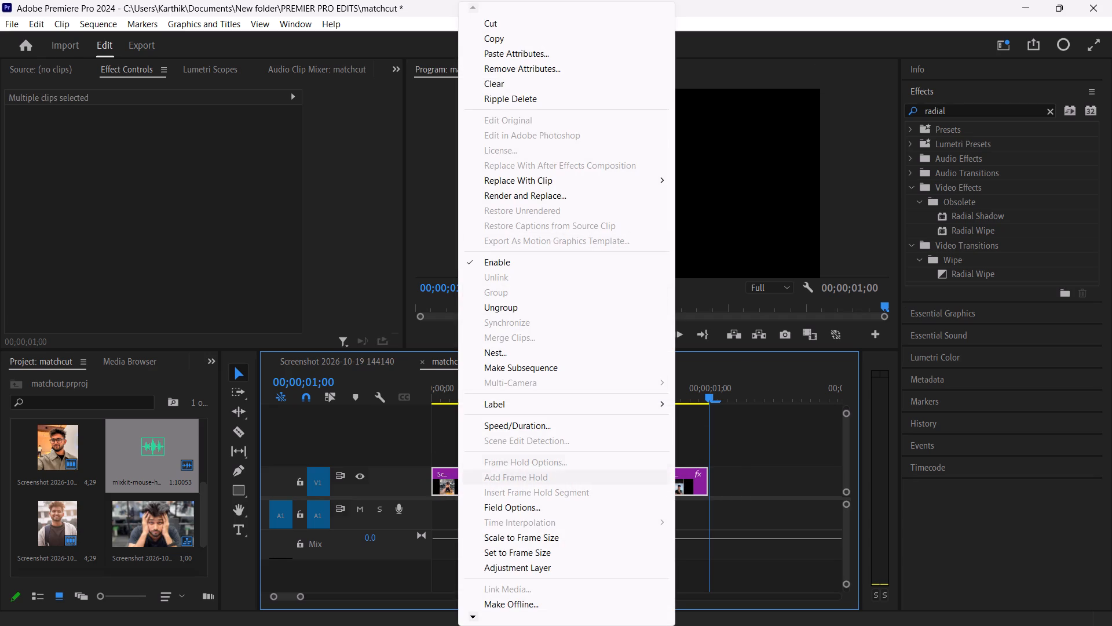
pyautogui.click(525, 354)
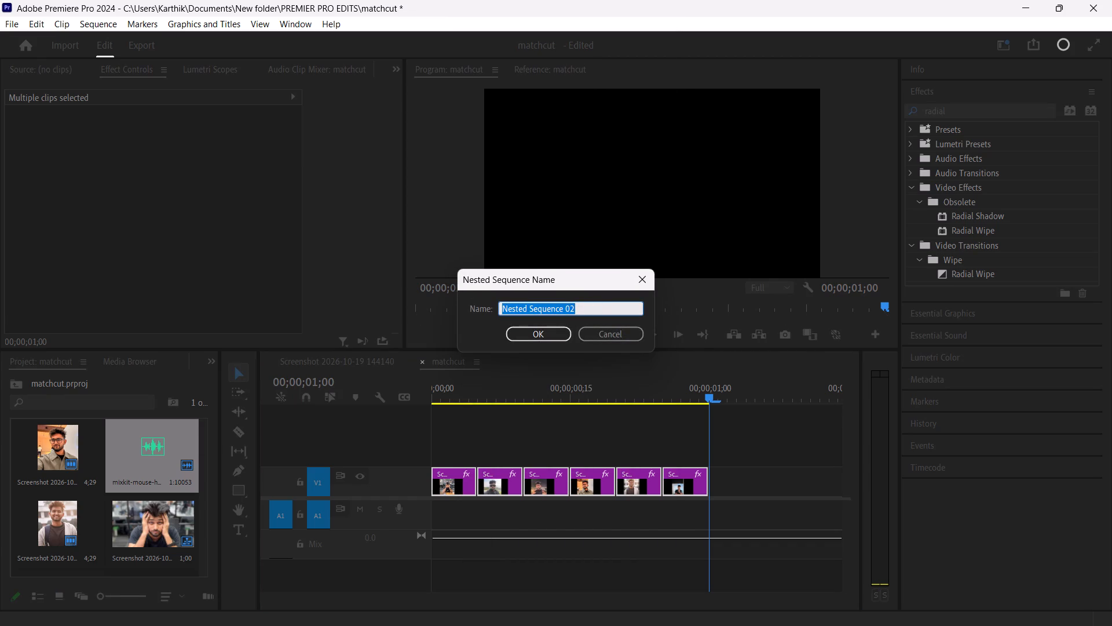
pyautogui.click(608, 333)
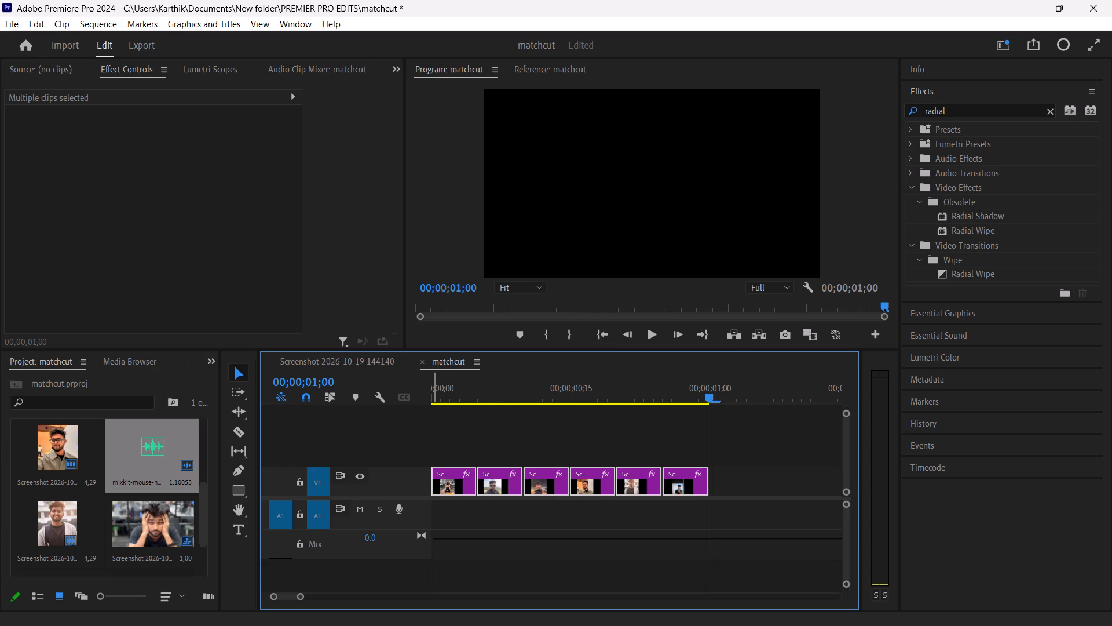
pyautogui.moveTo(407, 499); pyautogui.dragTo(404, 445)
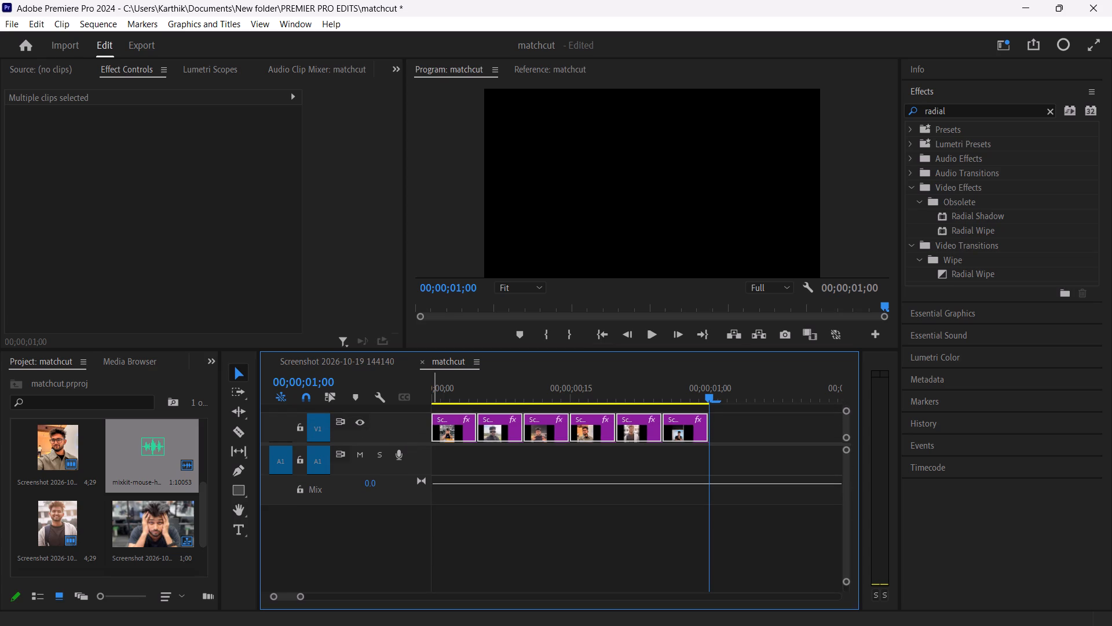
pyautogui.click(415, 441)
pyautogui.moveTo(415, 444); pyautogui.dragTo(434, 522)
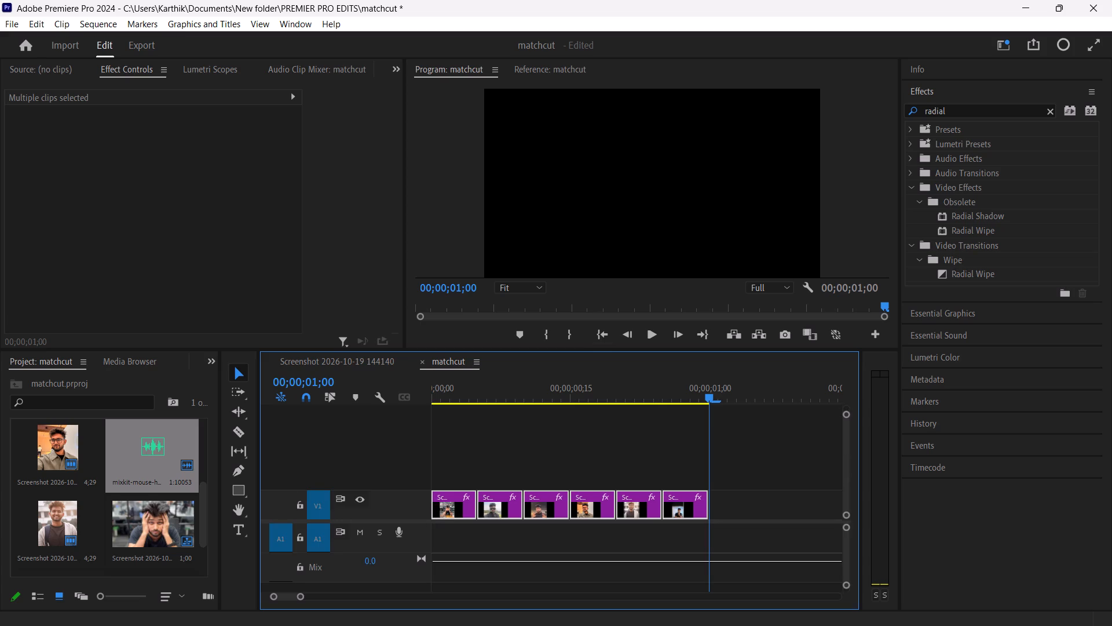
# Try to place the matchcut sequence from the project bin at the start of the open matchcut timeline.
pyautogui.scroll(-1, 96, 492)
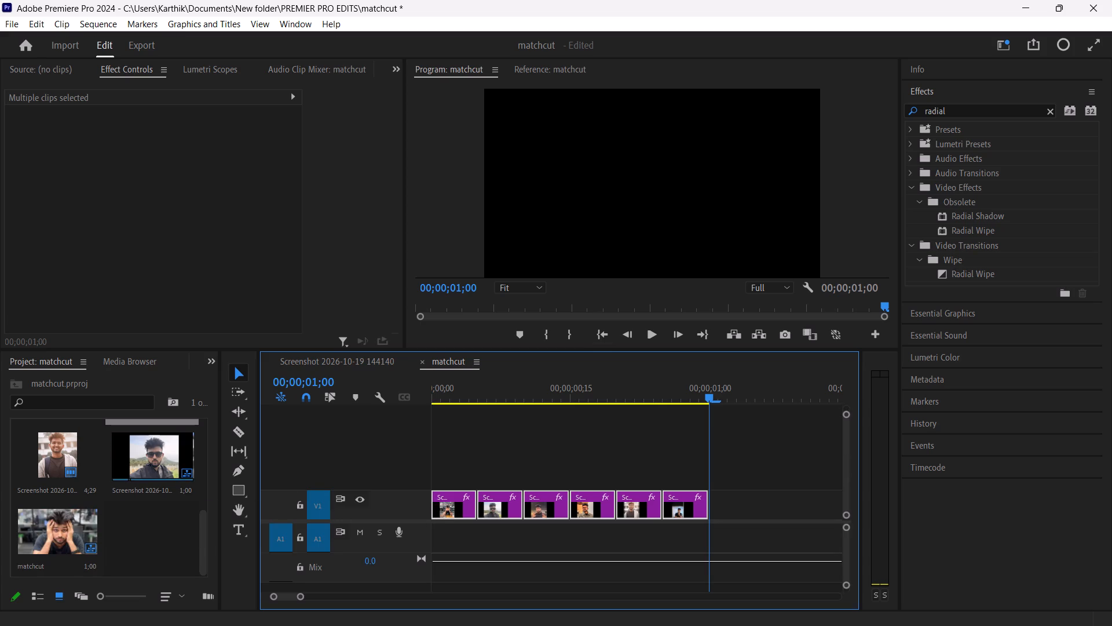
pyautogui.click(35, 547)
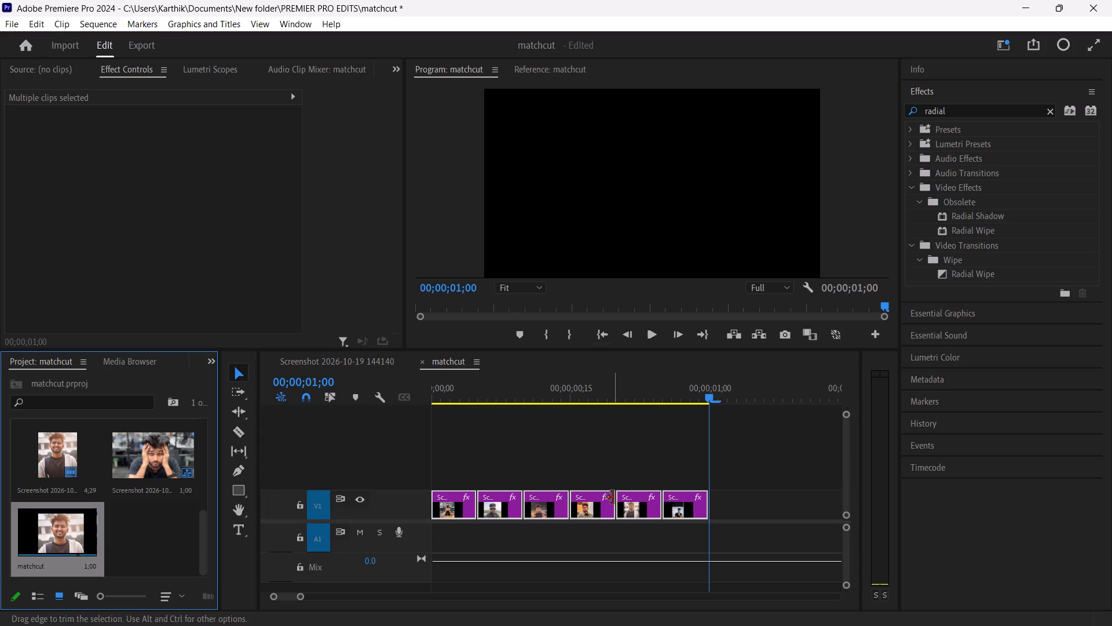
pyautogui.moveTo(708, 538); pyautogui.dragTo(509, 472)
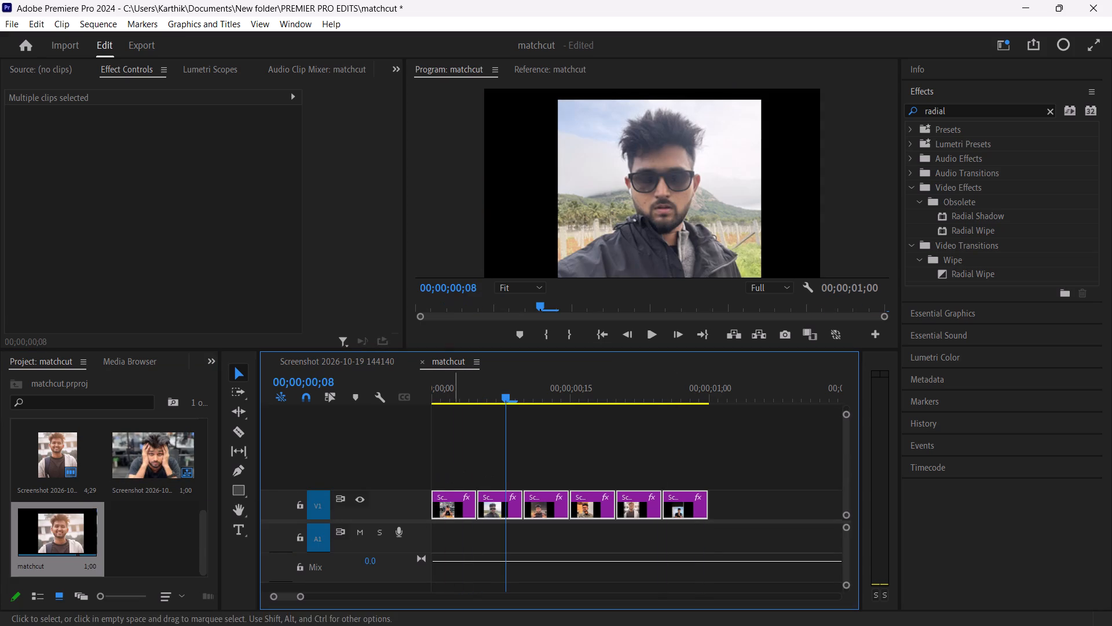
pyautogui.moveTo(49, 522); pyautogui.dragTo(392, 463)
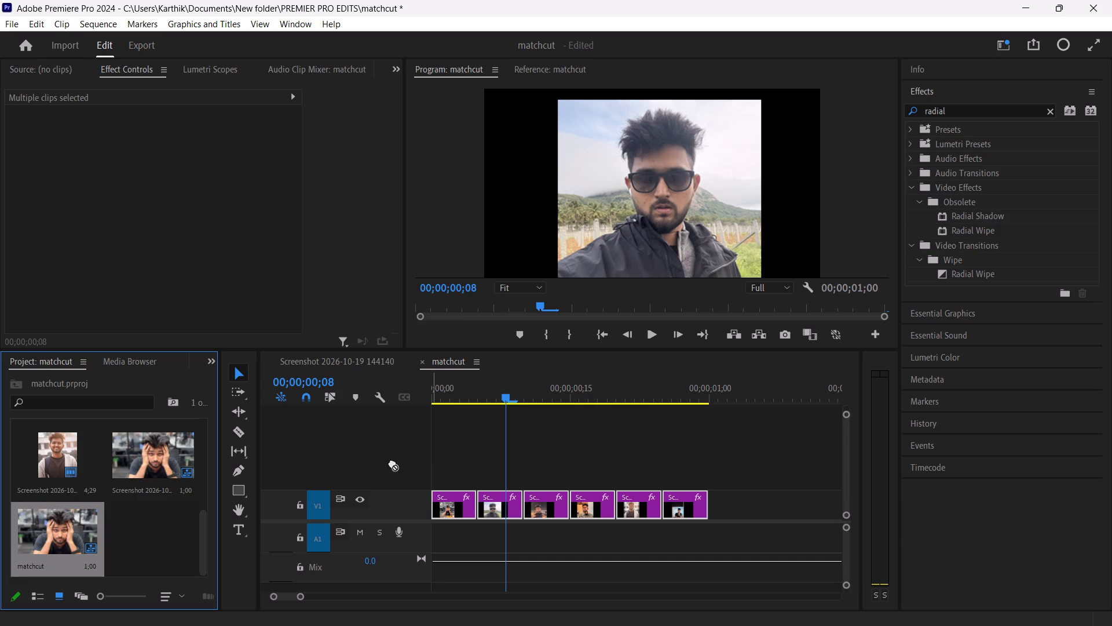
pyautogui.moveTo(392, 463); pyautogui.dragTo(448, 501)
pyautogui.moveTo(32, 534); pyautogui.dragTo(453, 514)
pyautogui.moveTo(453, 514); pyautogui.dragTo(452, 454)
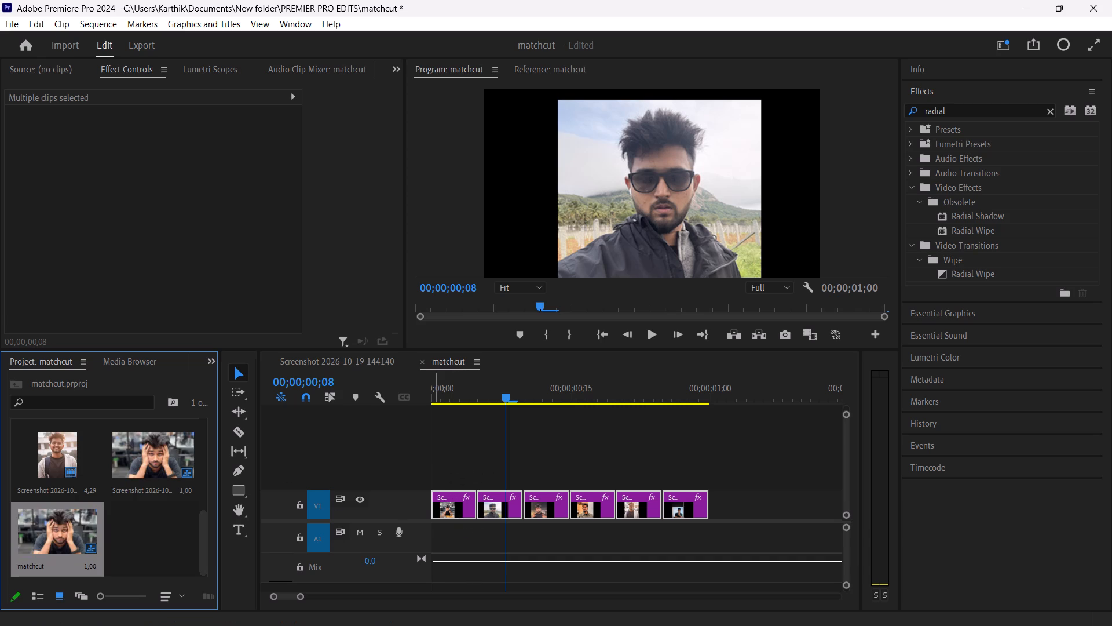
# Add one video track after Video 1 and one standard audio track after Audio 1.
pyautogui.click(350, 452)
pyautogui.rightClick(350, 452)
pyautogui.click(416, 530)
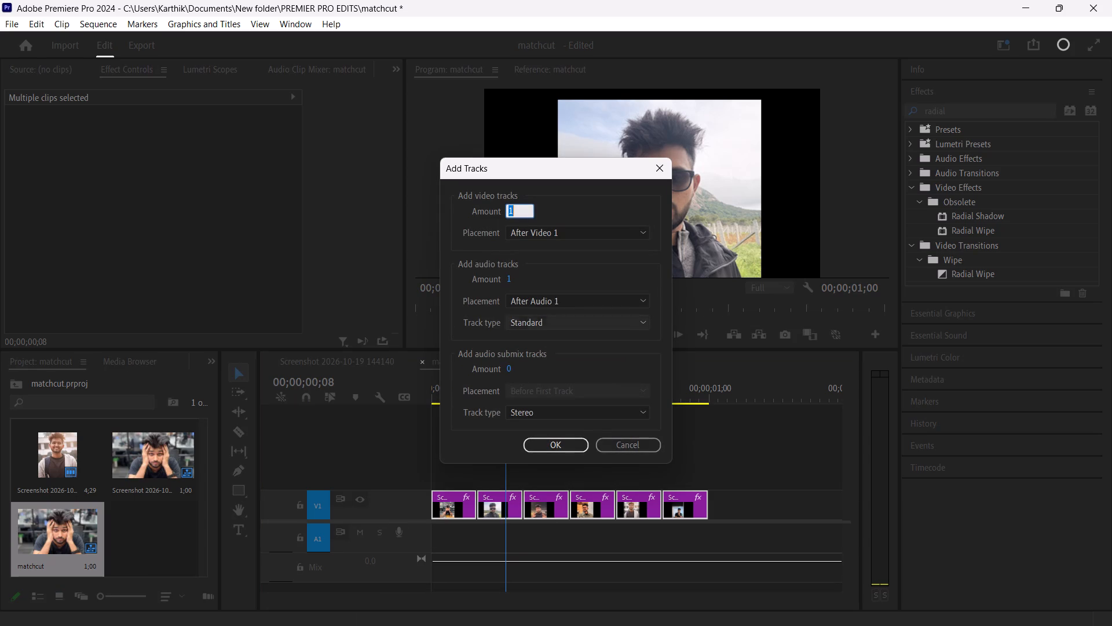
pyautogui.click(551, 444)
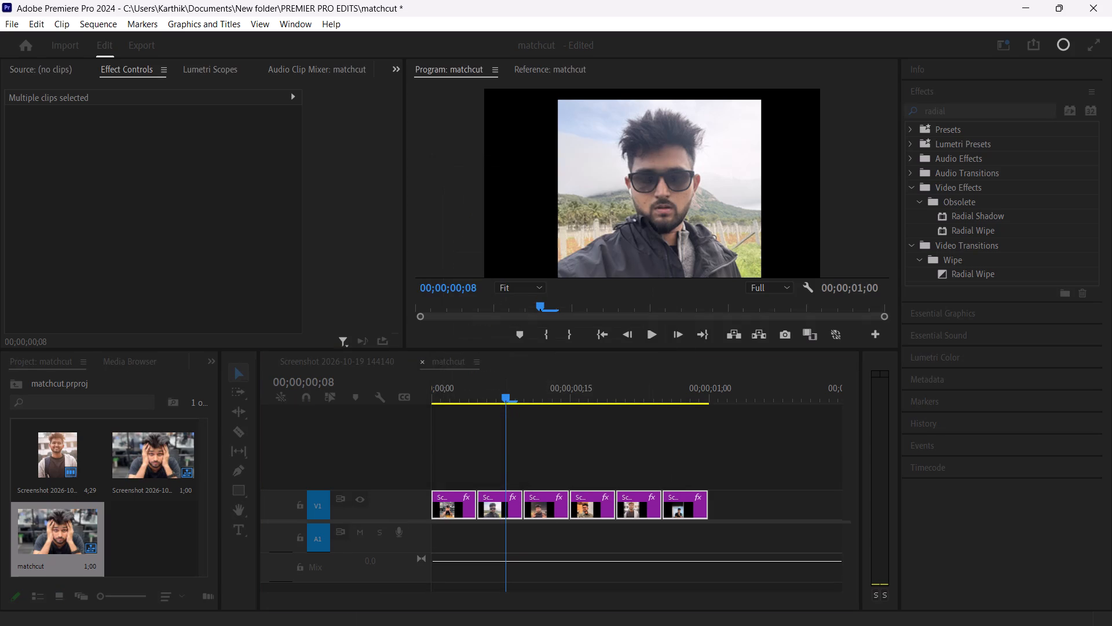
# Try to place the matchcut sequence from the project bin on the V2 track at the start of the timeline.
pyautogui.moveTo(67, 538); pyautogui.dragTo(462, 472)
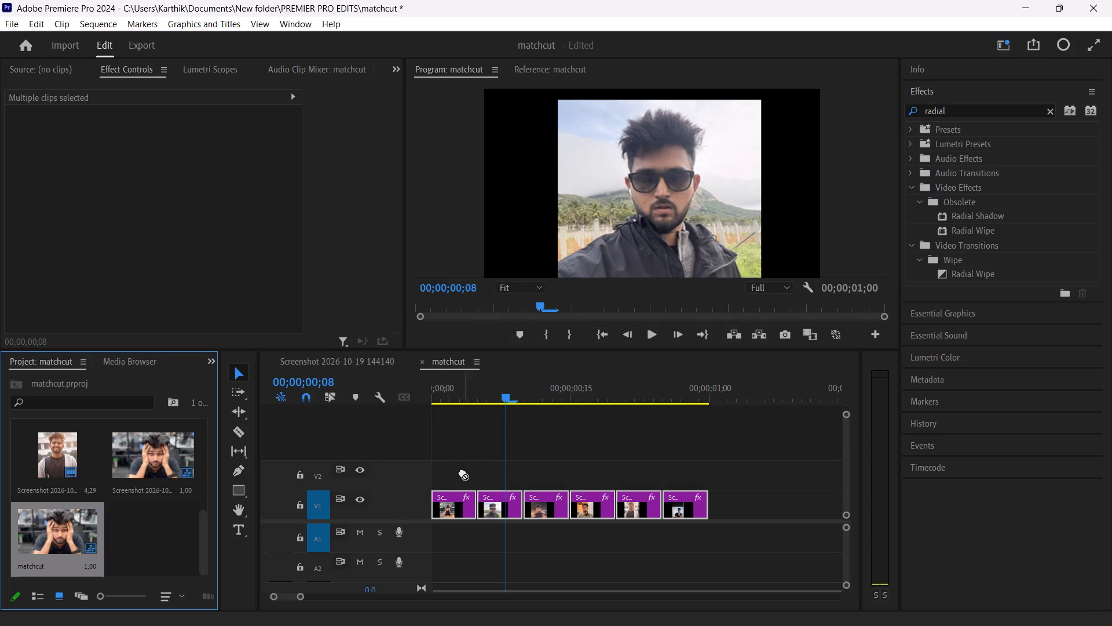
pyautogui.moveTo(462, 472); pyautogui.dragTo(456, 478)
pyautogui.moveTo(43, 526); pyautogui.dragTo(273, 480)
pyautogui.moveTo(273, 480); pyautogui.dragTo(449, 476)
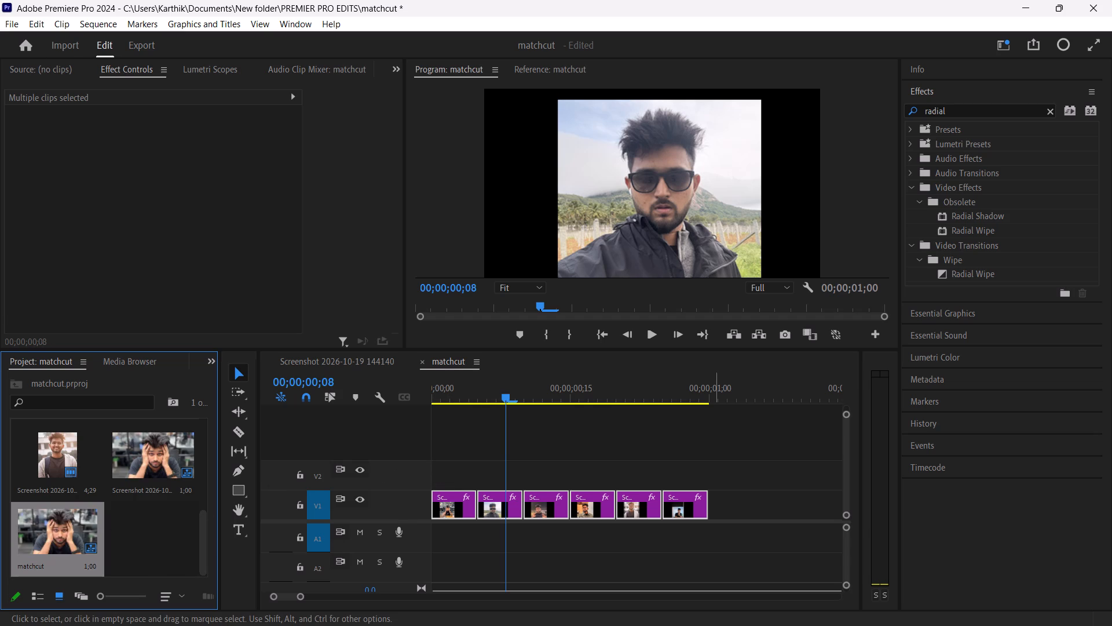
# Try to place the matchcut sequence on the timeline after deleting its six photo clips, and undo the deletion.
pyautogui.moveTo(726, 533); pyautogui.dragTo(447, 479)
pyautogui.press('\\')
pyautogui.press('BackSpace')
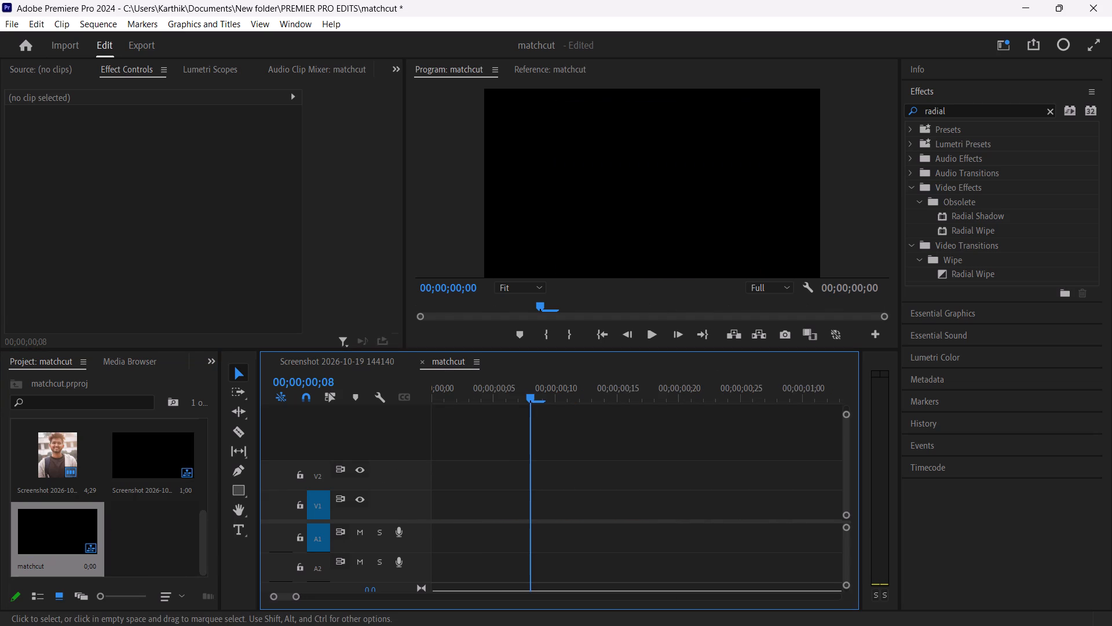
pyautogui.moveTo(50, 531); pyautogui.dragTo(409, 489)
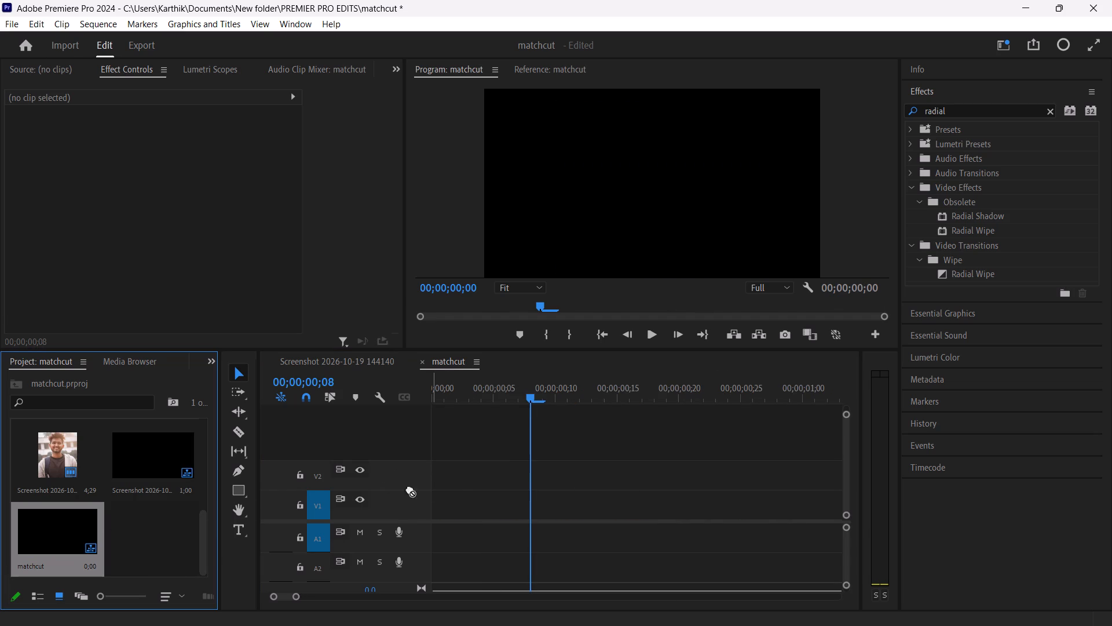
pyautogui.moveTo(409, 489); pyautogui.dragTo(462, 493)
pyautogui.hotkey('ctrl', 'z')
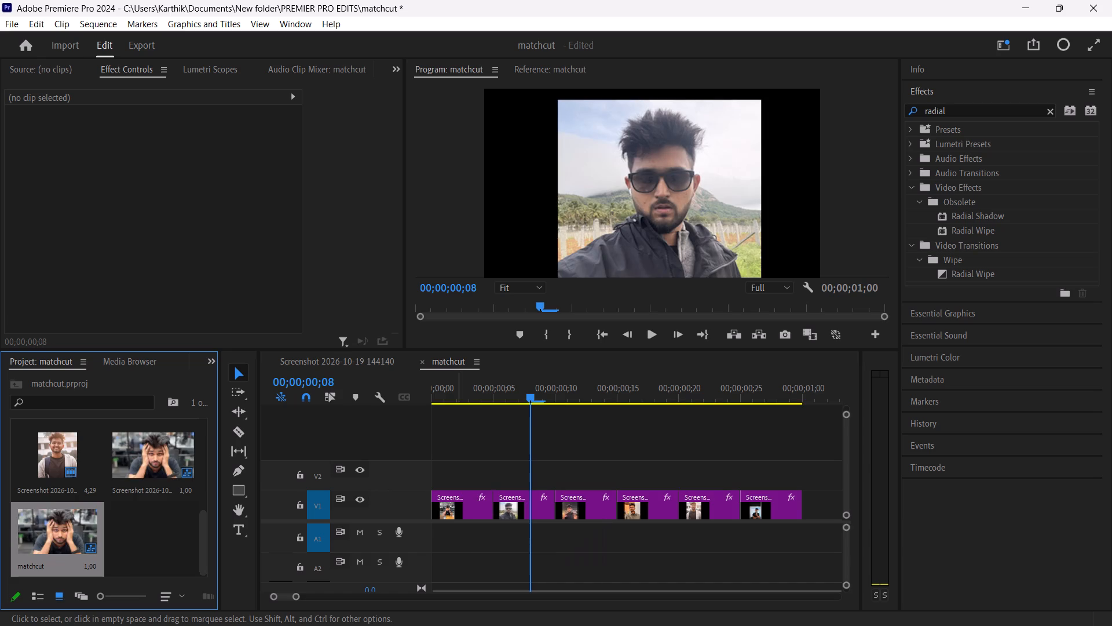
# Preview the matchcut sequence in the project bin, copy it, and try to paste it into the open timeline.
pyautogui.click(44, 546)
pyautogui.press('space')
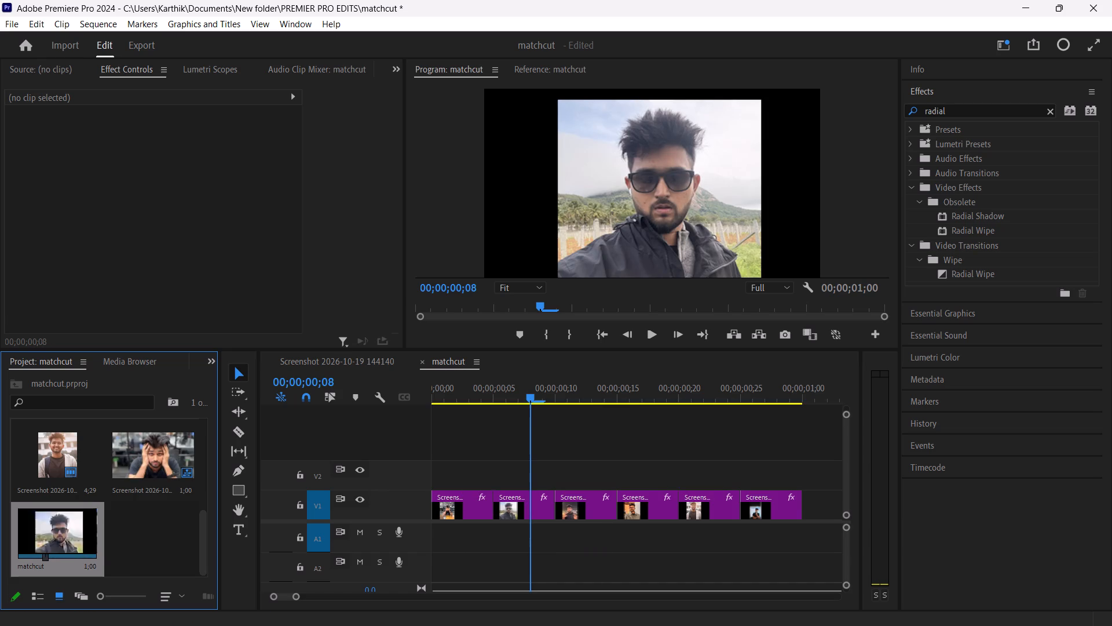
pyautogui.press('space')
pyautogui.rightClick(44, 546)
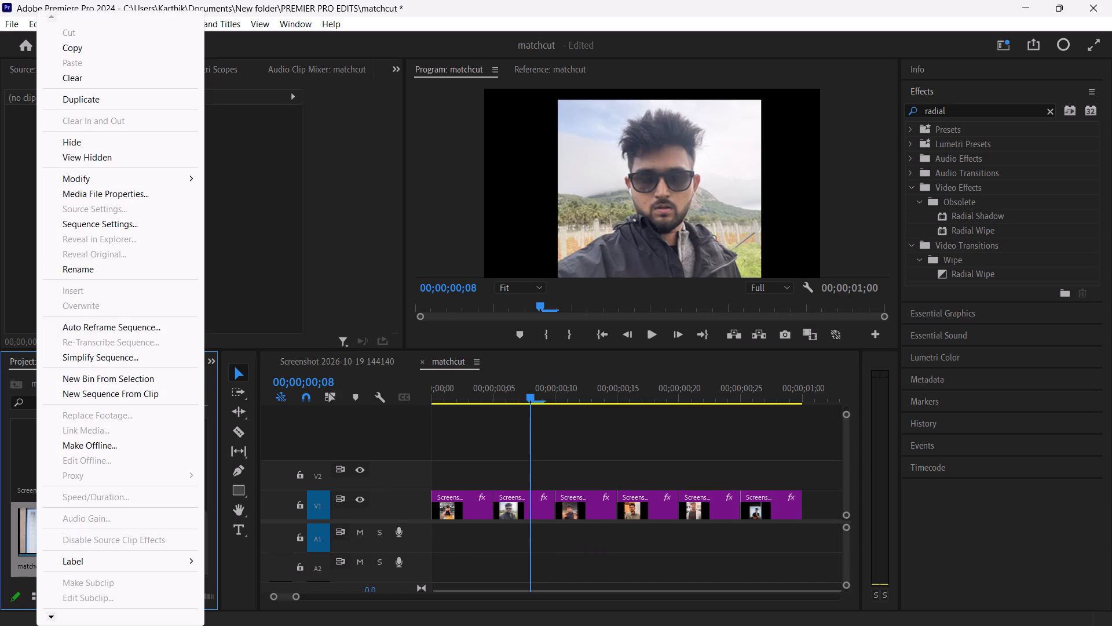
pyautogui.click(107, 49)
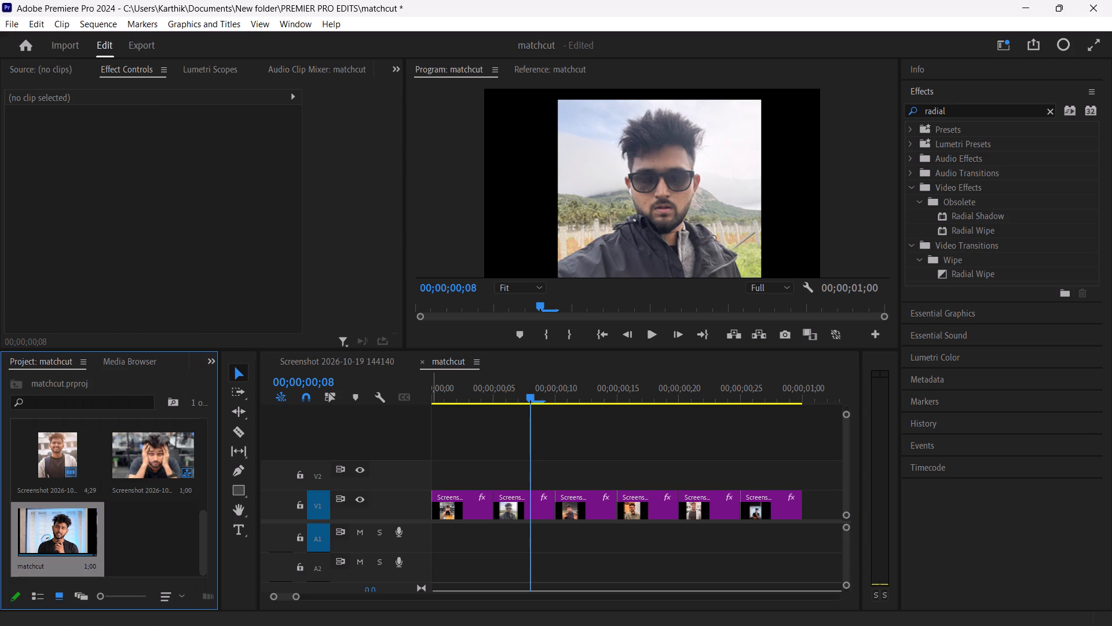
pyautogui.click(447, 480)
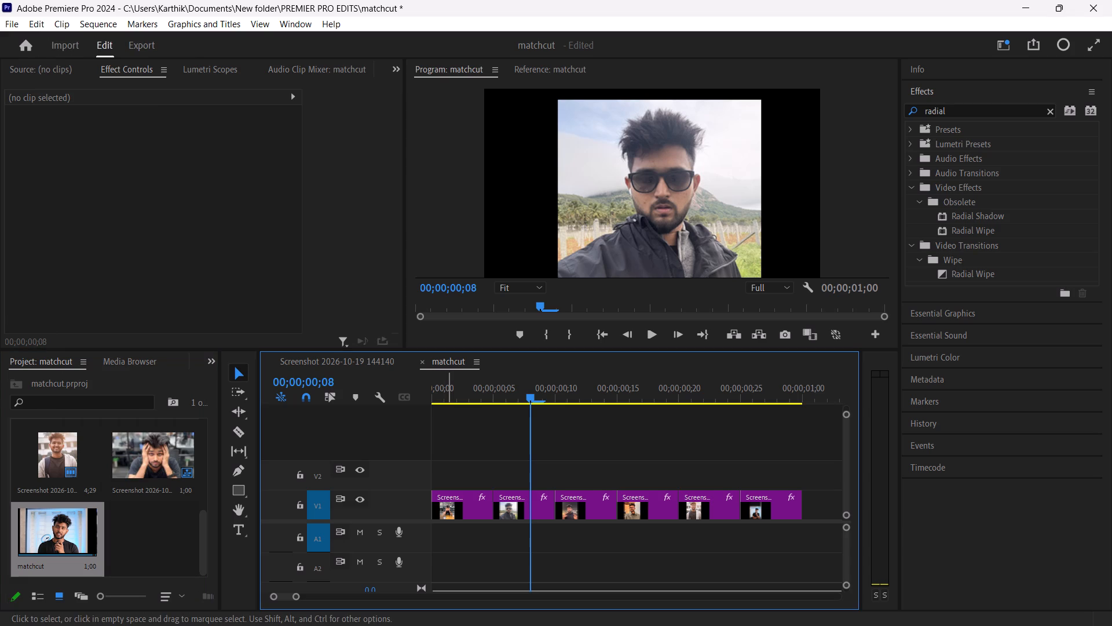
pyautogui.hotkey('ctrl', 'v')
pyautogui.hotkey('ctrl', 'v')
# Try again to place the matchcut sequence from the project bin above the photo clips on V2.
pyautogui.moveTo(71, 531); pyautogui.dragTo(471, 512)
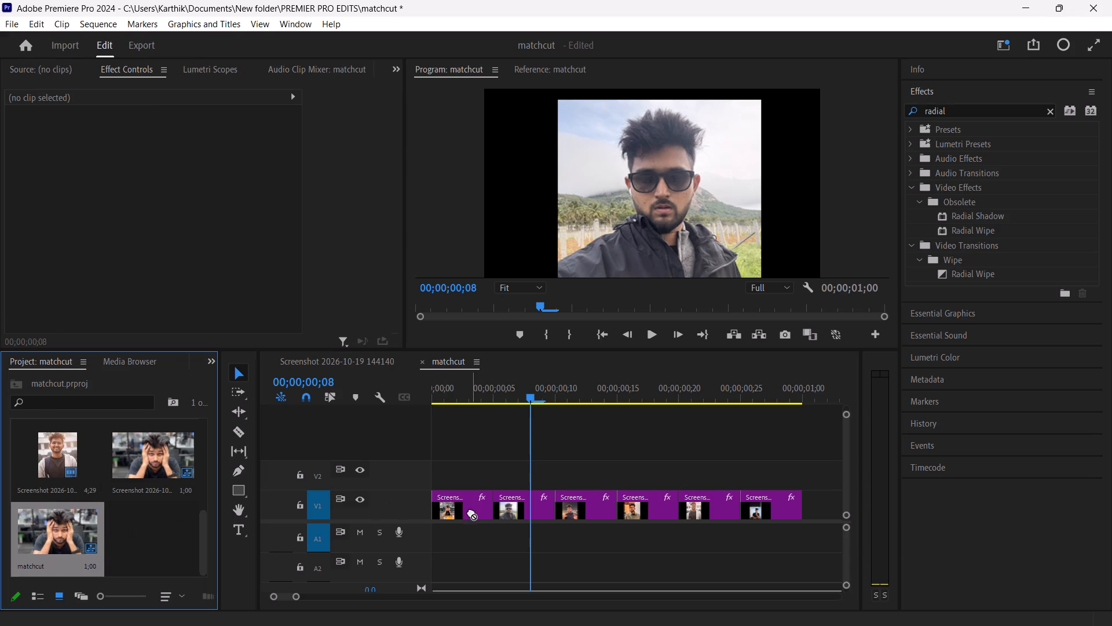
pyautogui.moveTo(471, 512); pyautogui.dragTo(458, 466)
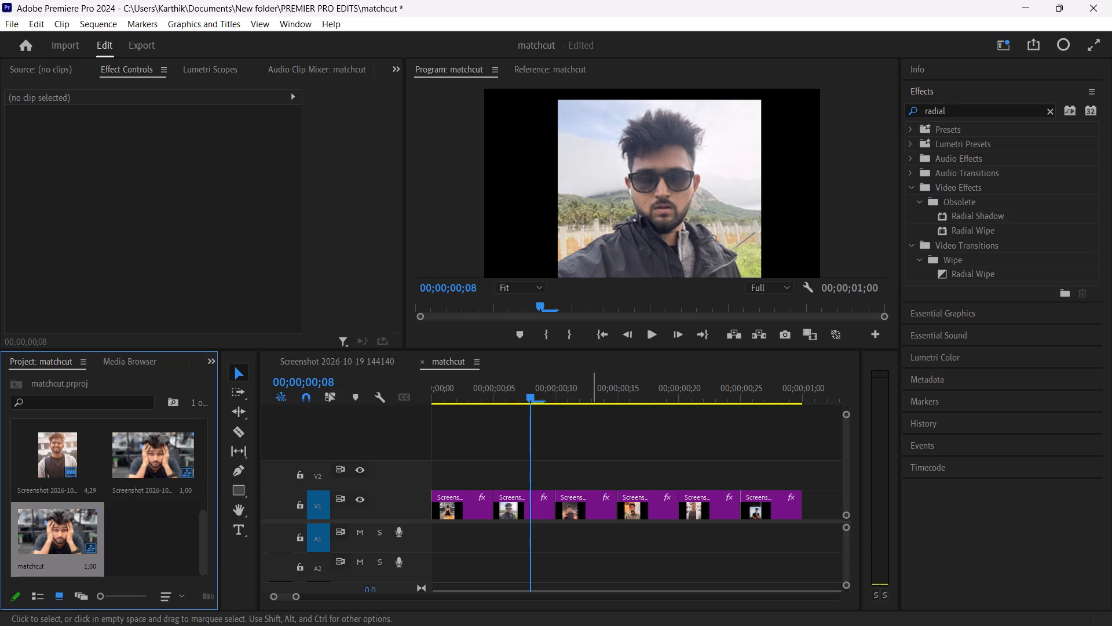
# Load the matchcut sequence into the Source monitor and play it from the start.
pyautogui.click(47, 525)
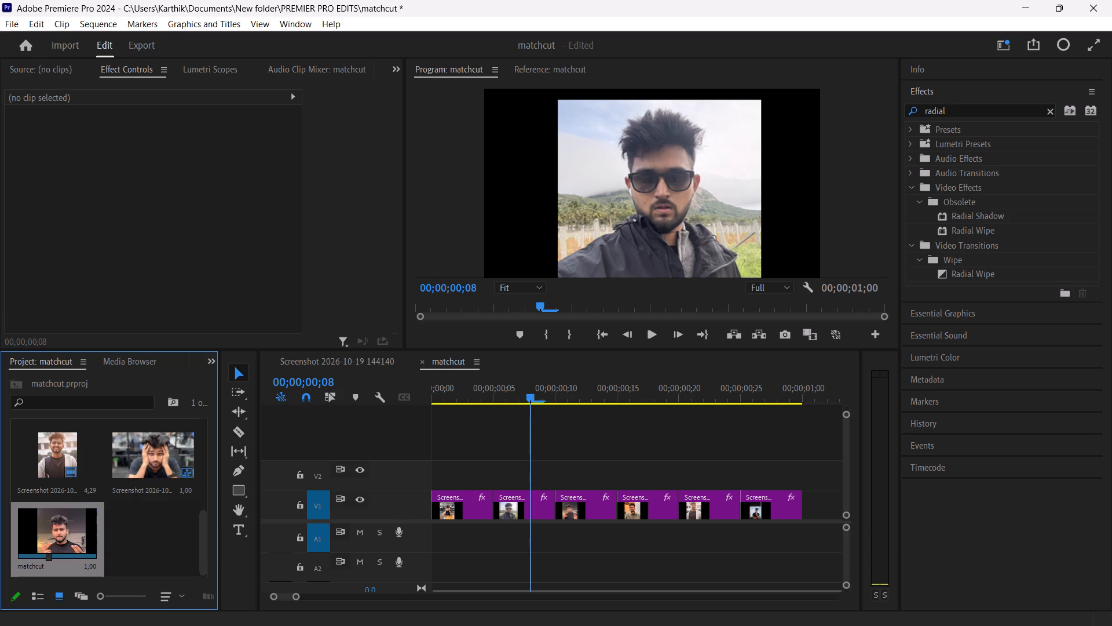
pyautogui.click(47, 68)
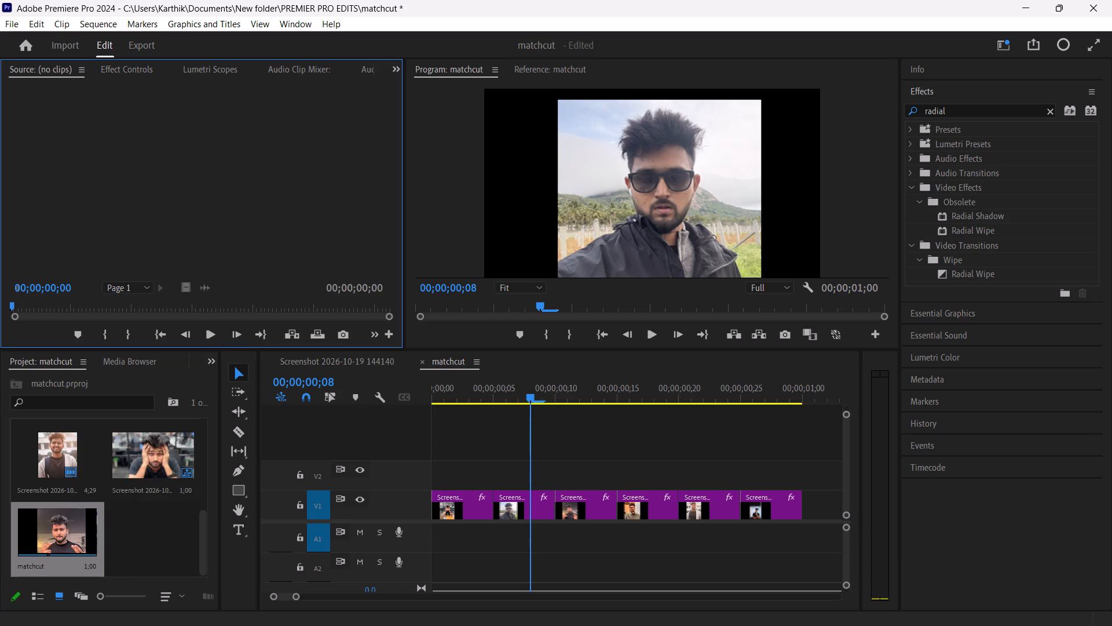
pyautogui.click(58, 526)
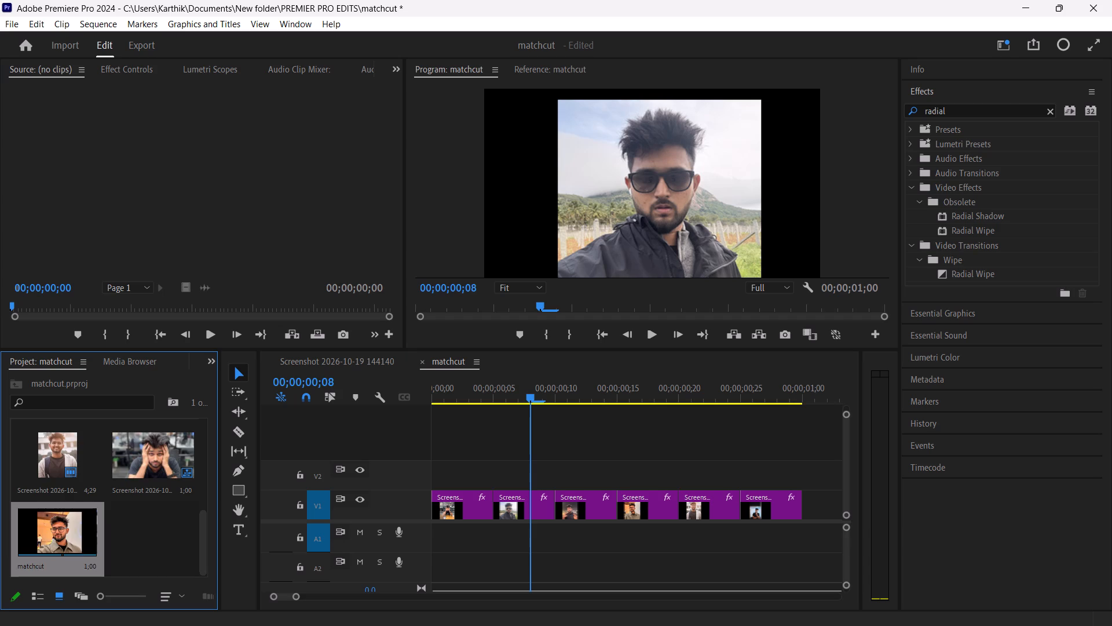
pyautogui.click(64, 479)
pyautogui.click(67, 467)
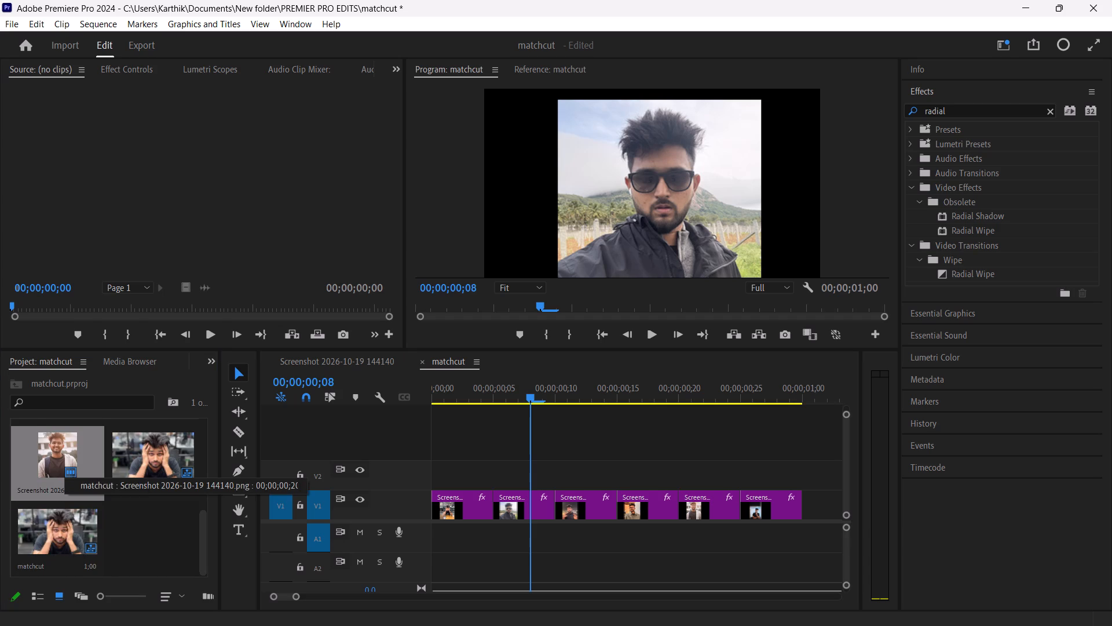
pyautogui.moveTo(60, 518); pyautogui.dragTo(171, 175)
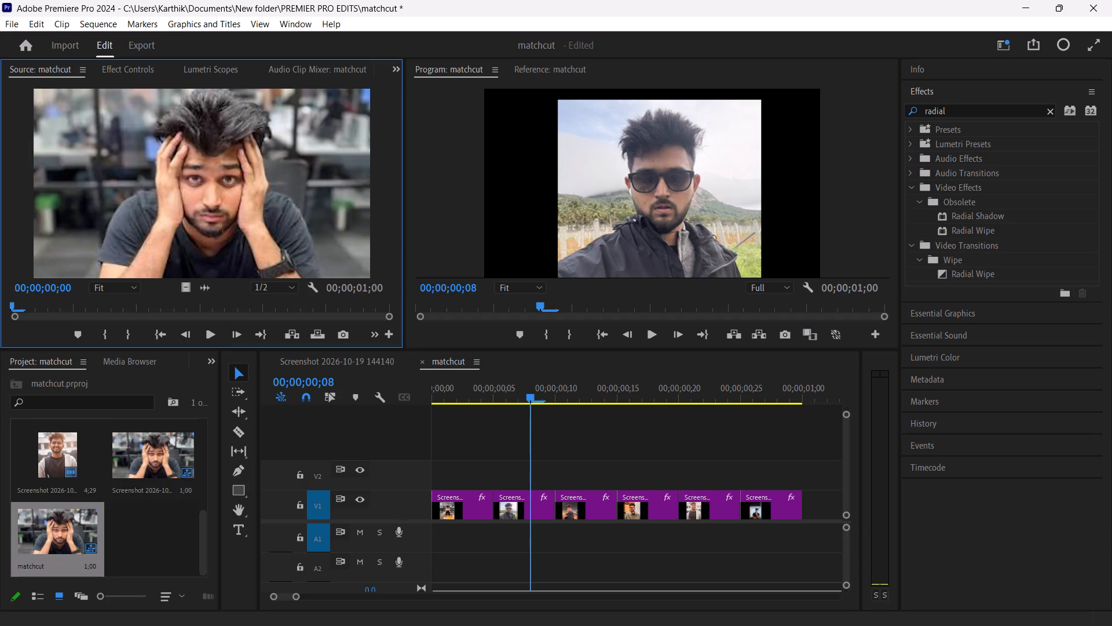
pyautogui.click(172, 201)
pyautogui.click(205, 344)
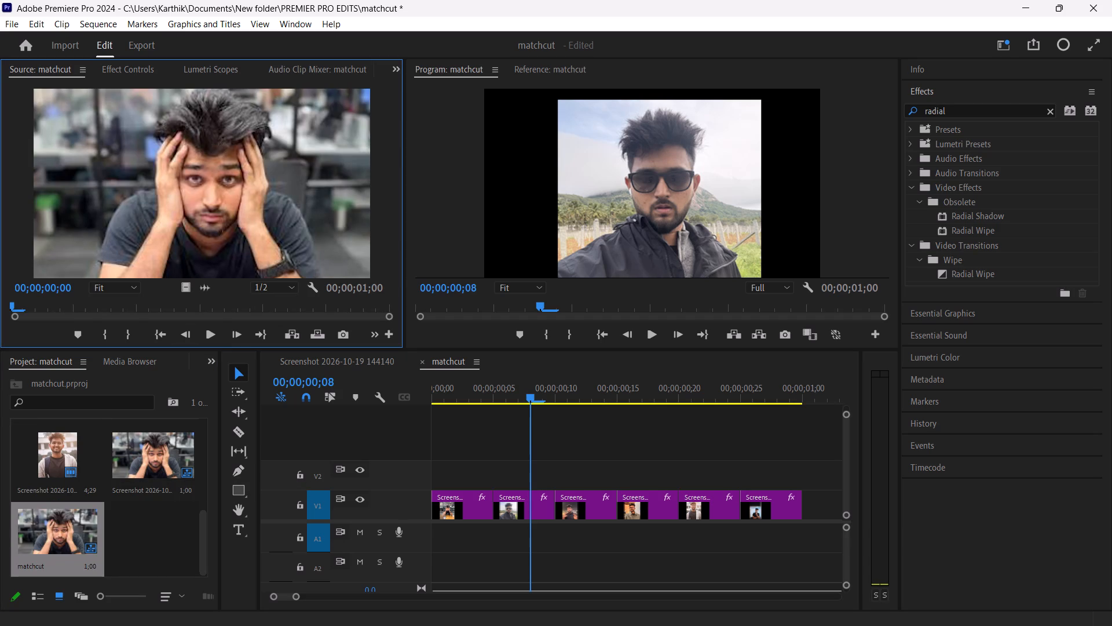
pyautogui.click(206, 336)
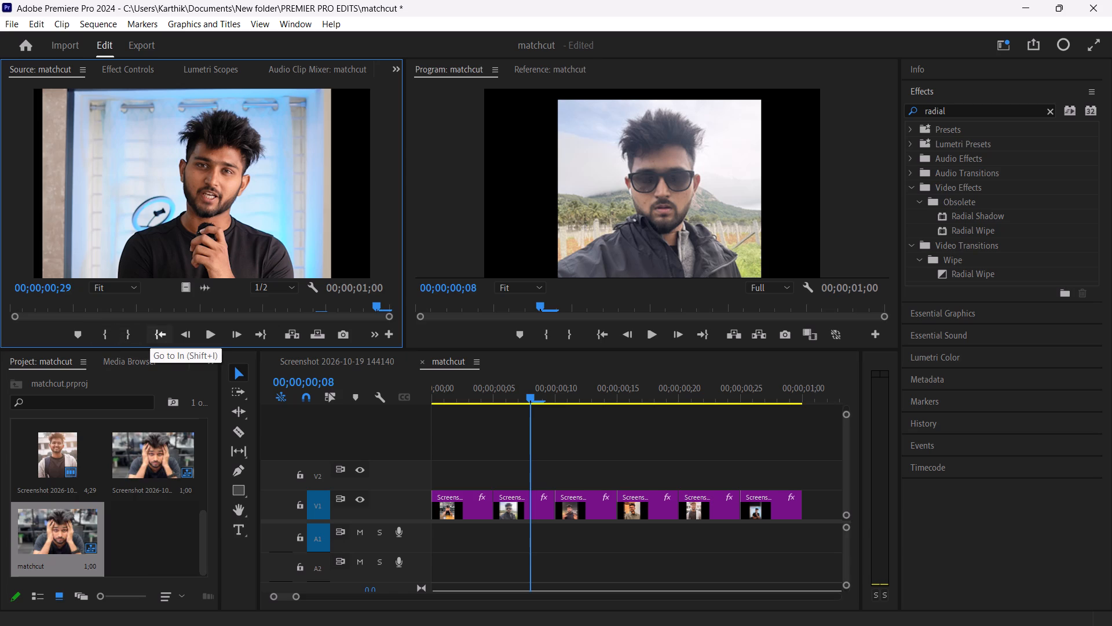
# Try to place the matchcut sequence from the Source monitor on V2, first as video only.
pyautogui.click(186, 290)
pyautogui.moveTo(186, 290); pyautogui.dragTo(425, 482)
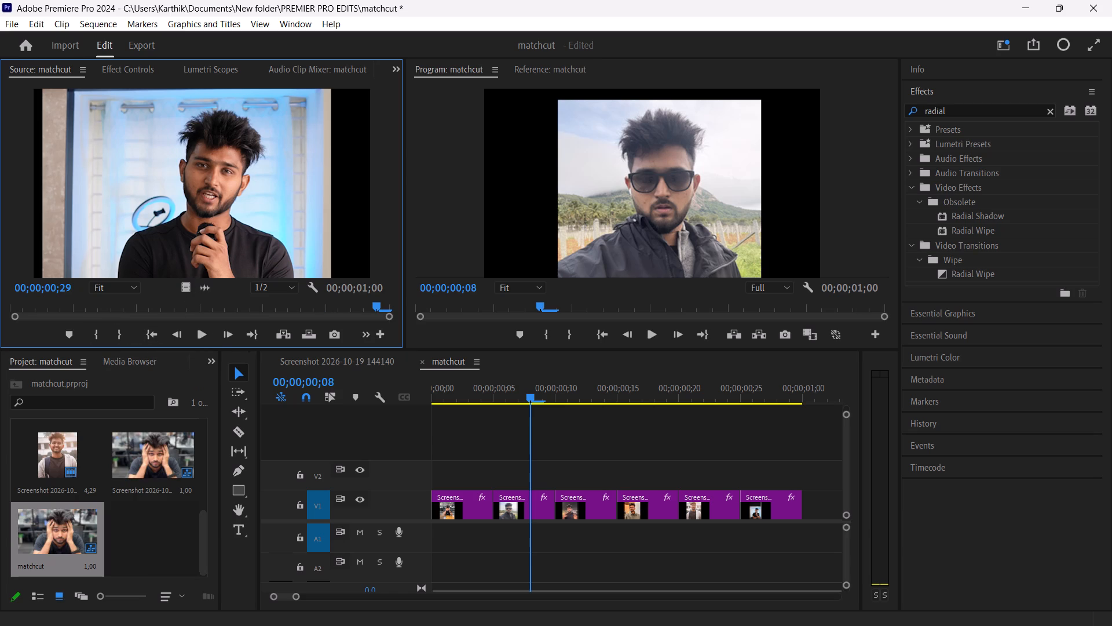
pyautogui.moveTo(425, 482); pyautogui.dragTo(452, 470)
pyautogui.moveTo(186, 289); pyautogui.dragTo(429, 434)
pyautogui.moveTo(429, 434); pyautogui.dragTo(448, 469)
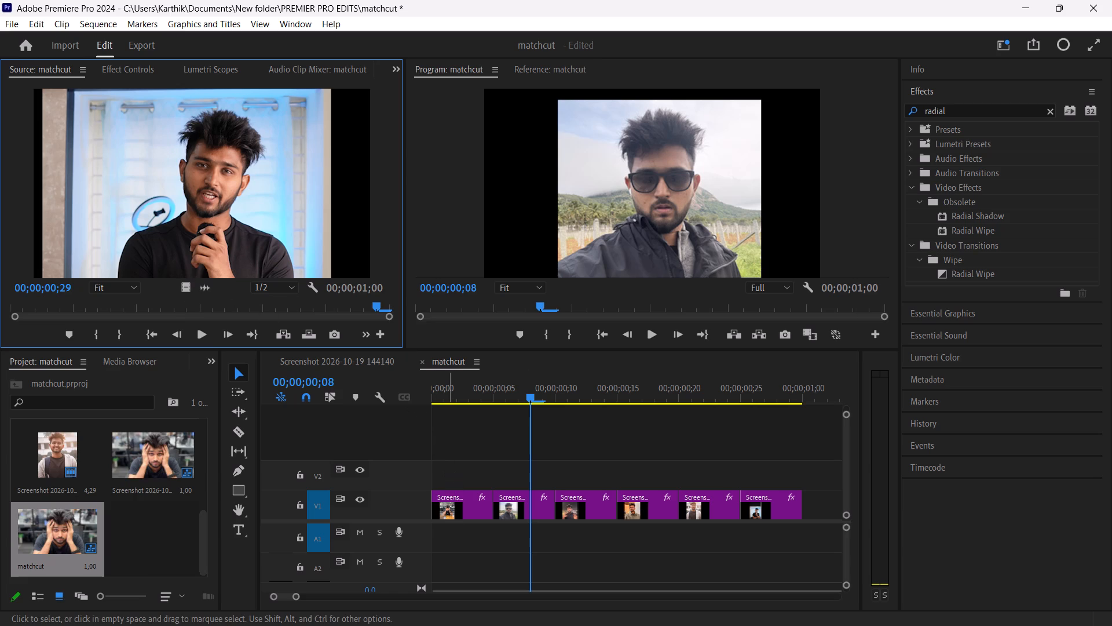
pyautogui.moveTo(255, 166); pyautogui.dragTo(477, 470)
# Nest the six photo clips on V1 into a nested sequence named matchcut.
pyautogui.moveTo(804, 541); pyautogui.dragTo(440, 478)
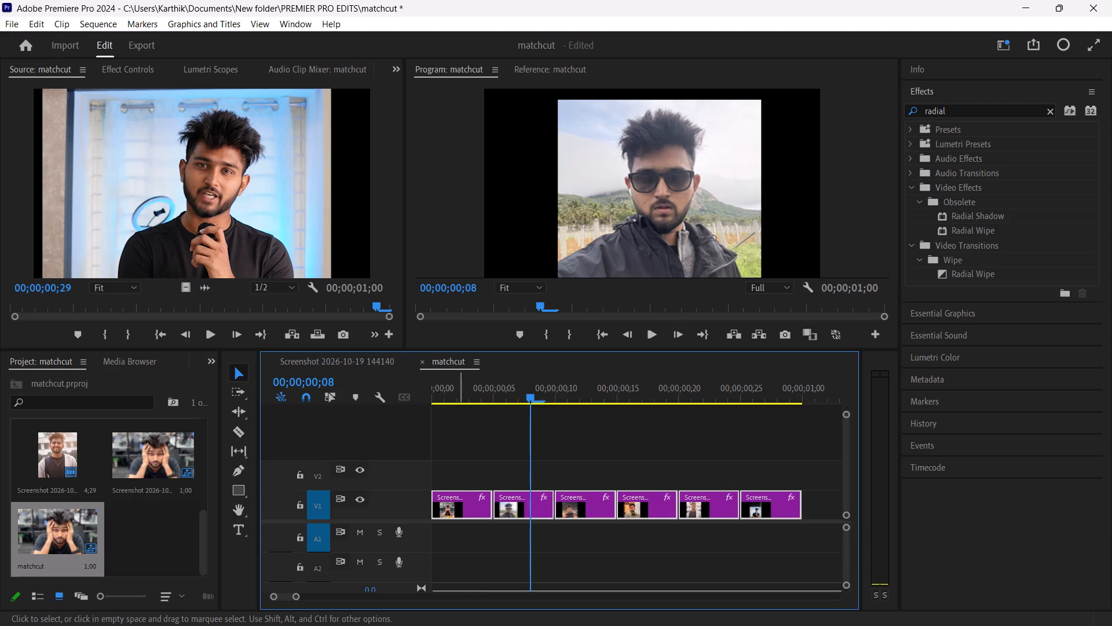
pyautogui.rightClick(458, 495)
pyautogui.click(522, 355)
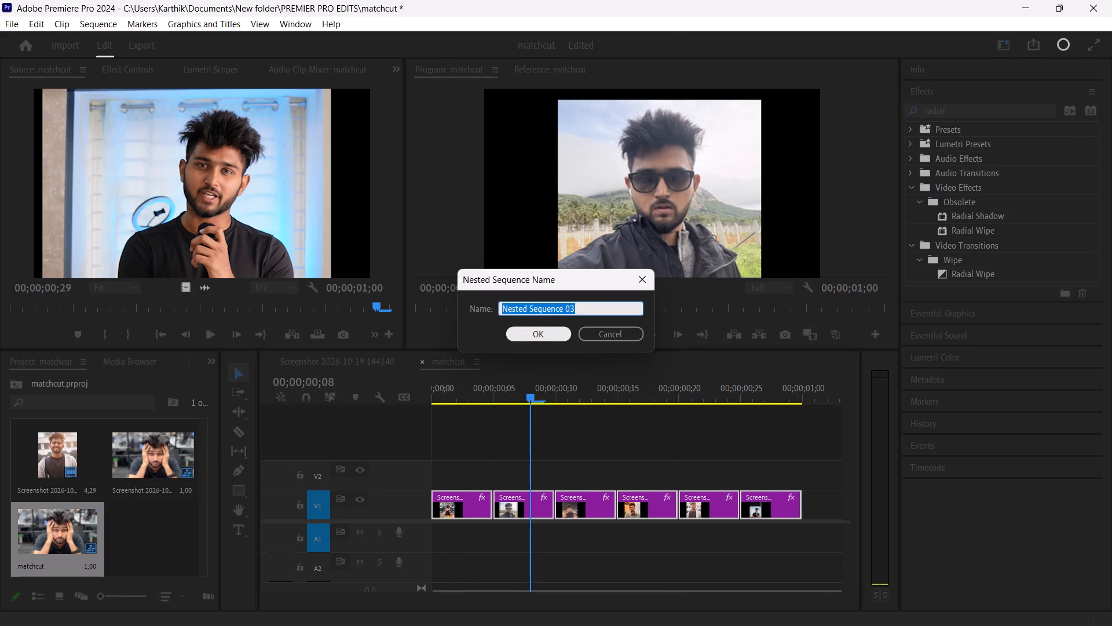
pyautogui.write('matchcut')
pyautogui.press('Return')
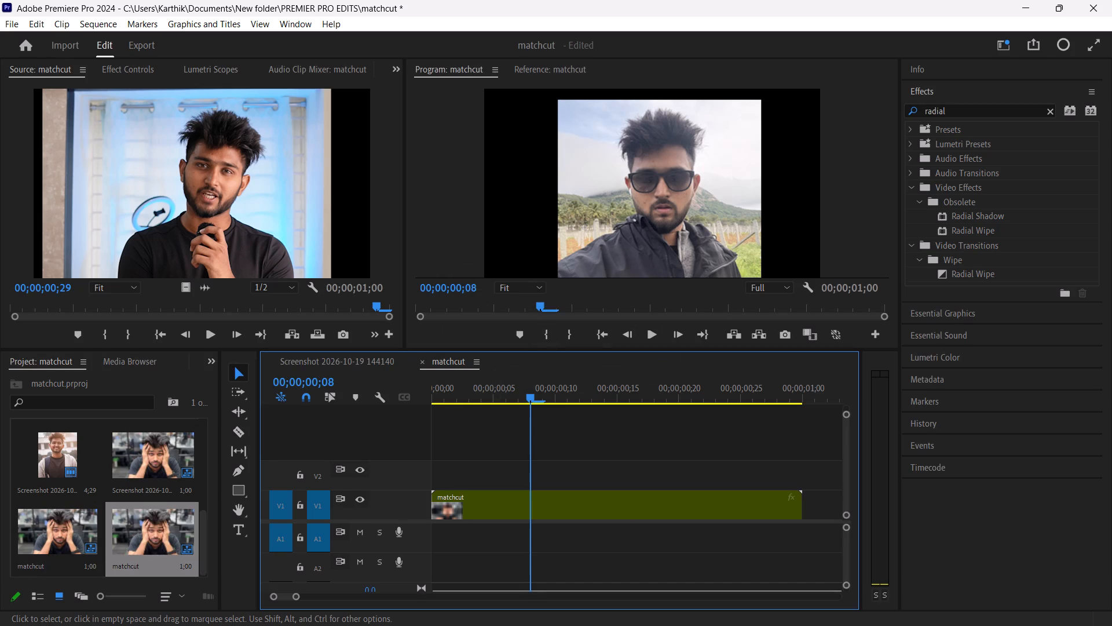
# Find the Directional Blur effect and apply it to the nested matchcut clip on V1.
pyautogui.click(642, 507)
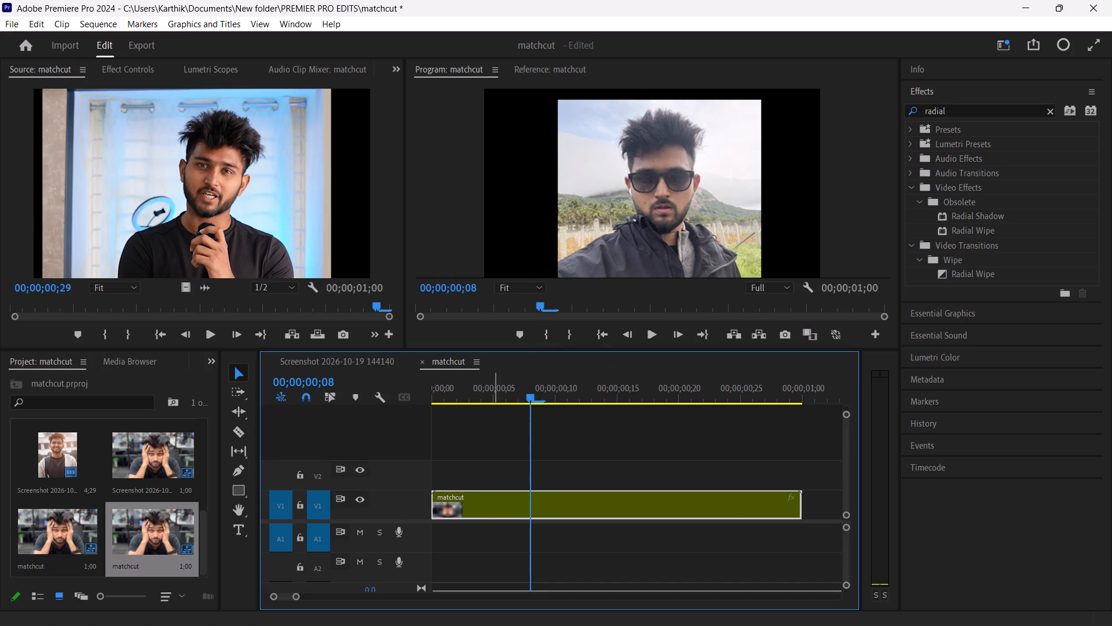
pyautogui.moveTo(529, 394); pyautogui.dragTo(434, 399)
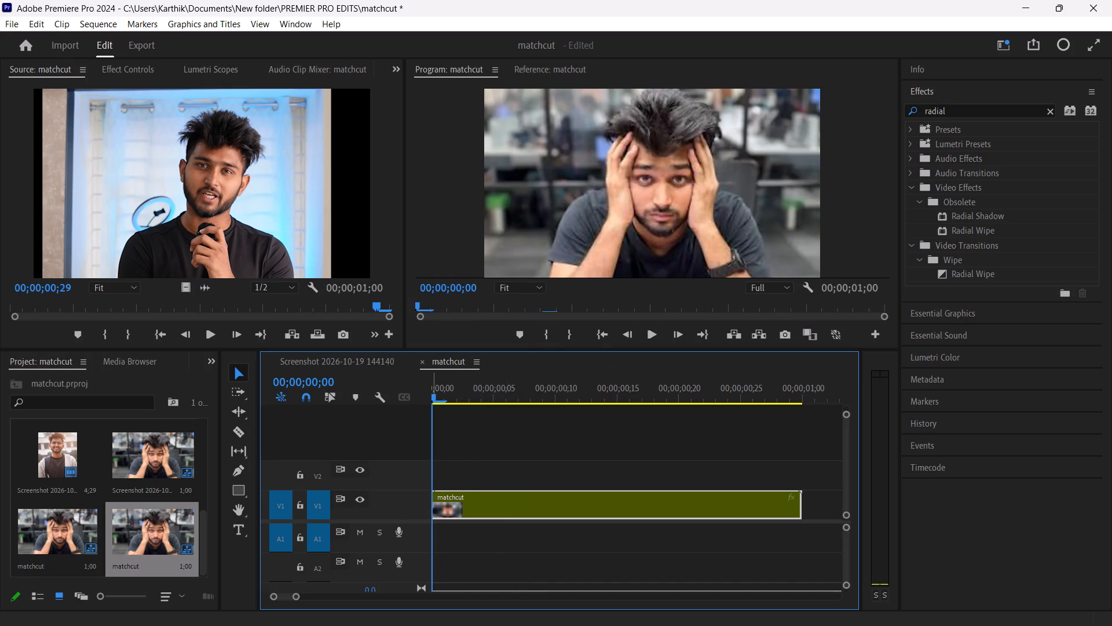
pyautogui.moveTo(954, 110); pyautogui.dragTo(913, 115)
pyautogui.write('dire')
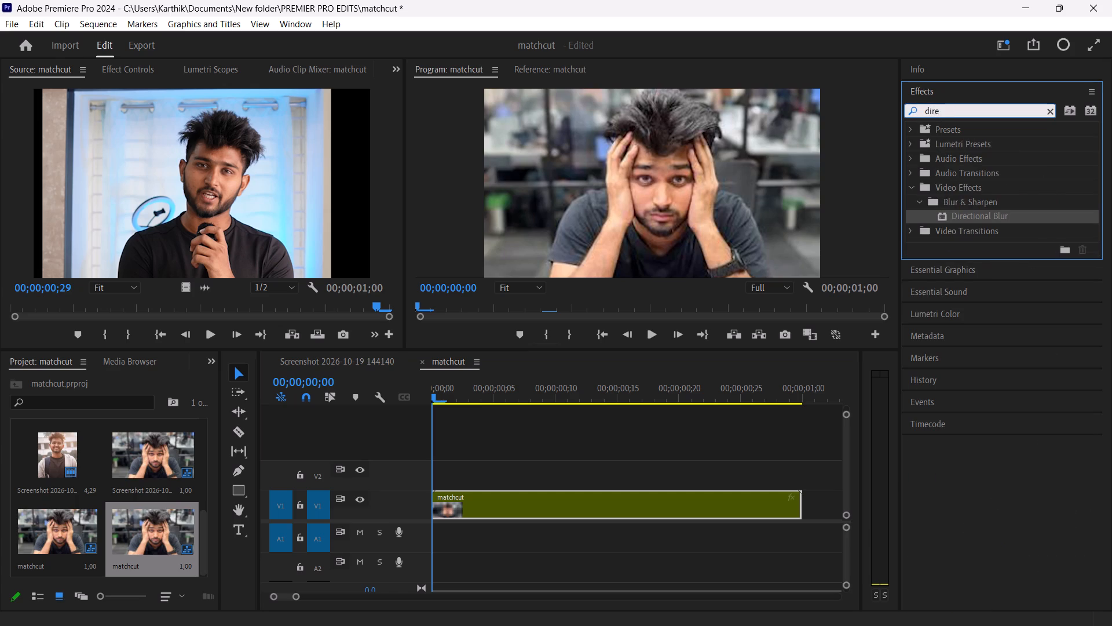
pyautogui.moveTo(1011, 212); pyautogui.dragTo(704, 501)
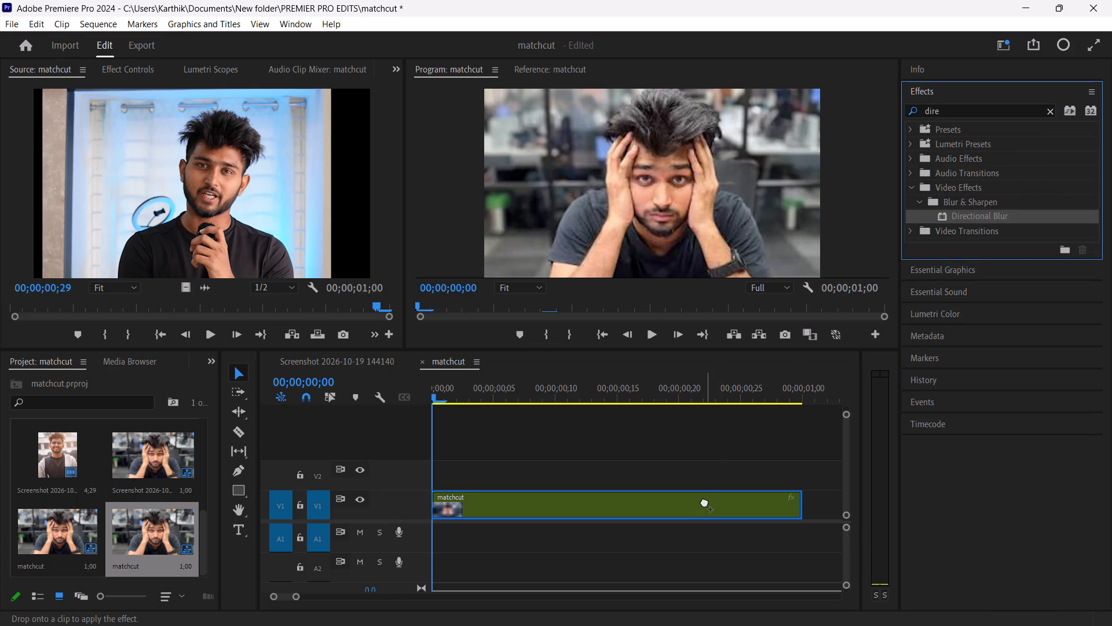
pyautogui.moveTo(704, 501); pyautogui.dragTo(711, 510)
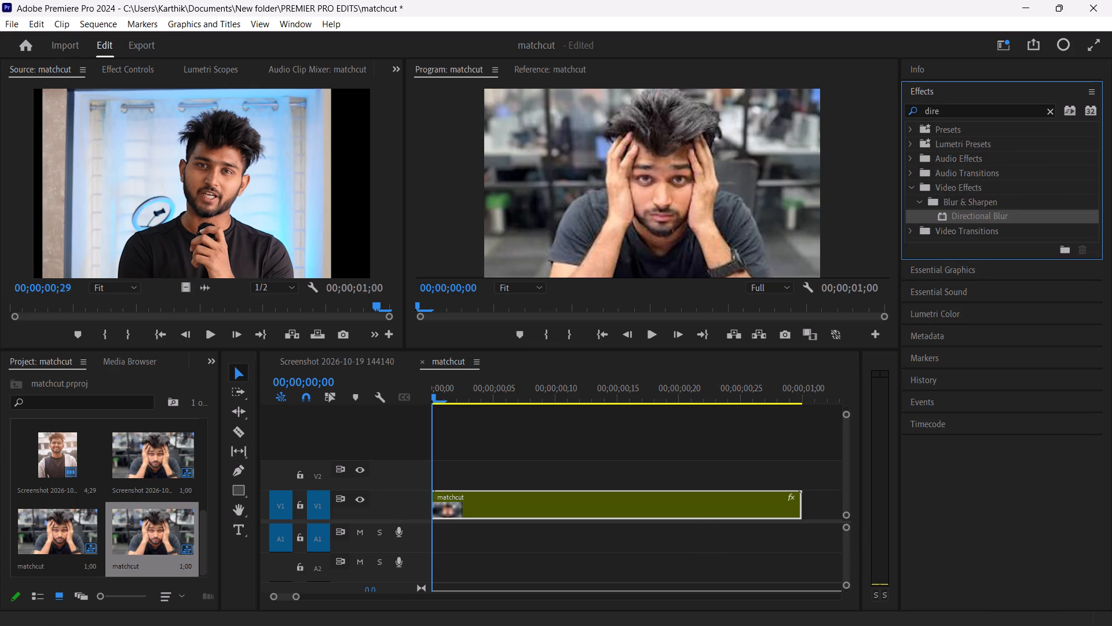
# Add an ellipse mask to the Directional Blur and stretch it to surround the man's head, from hair to below the chin.
pyautogui.click(133, 61)
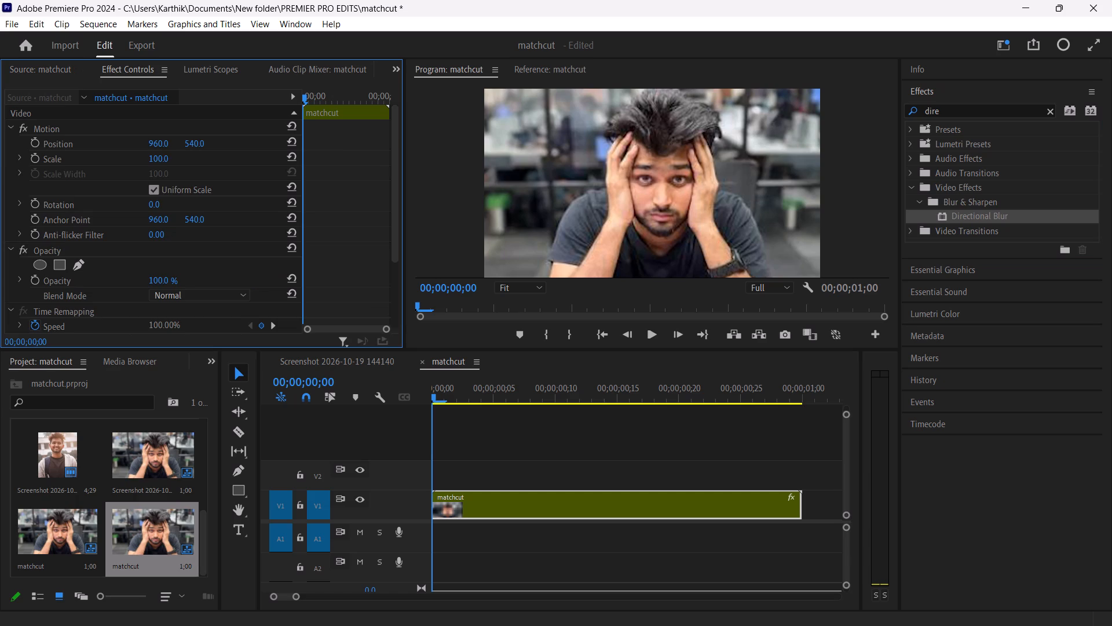
pyautogui.scroll(-6, 156, 183)
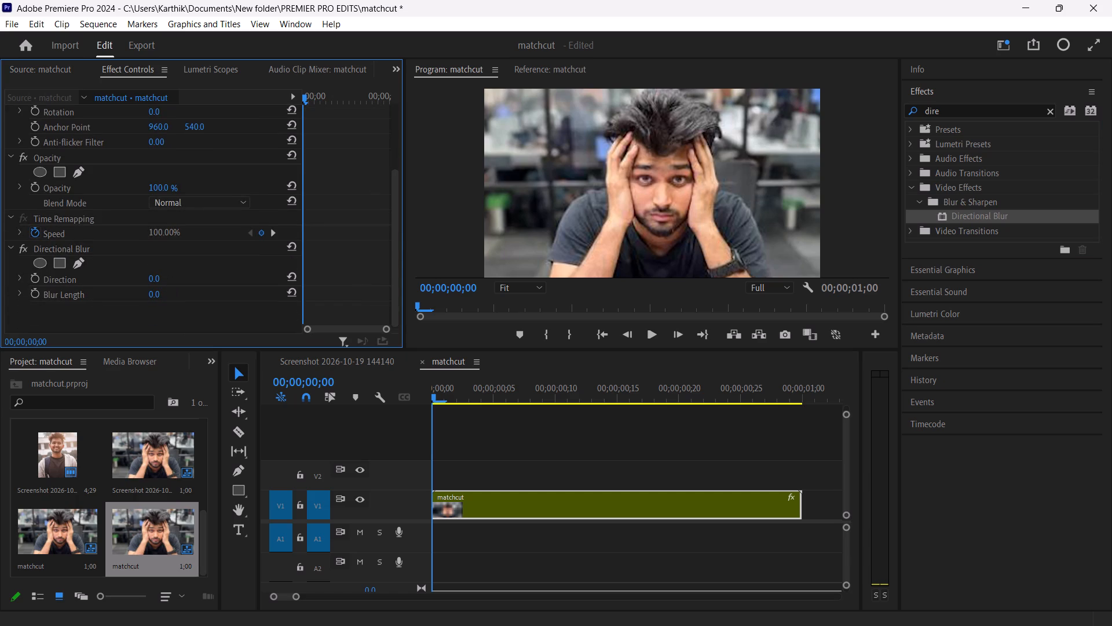
pyautogui.click(36, 258)
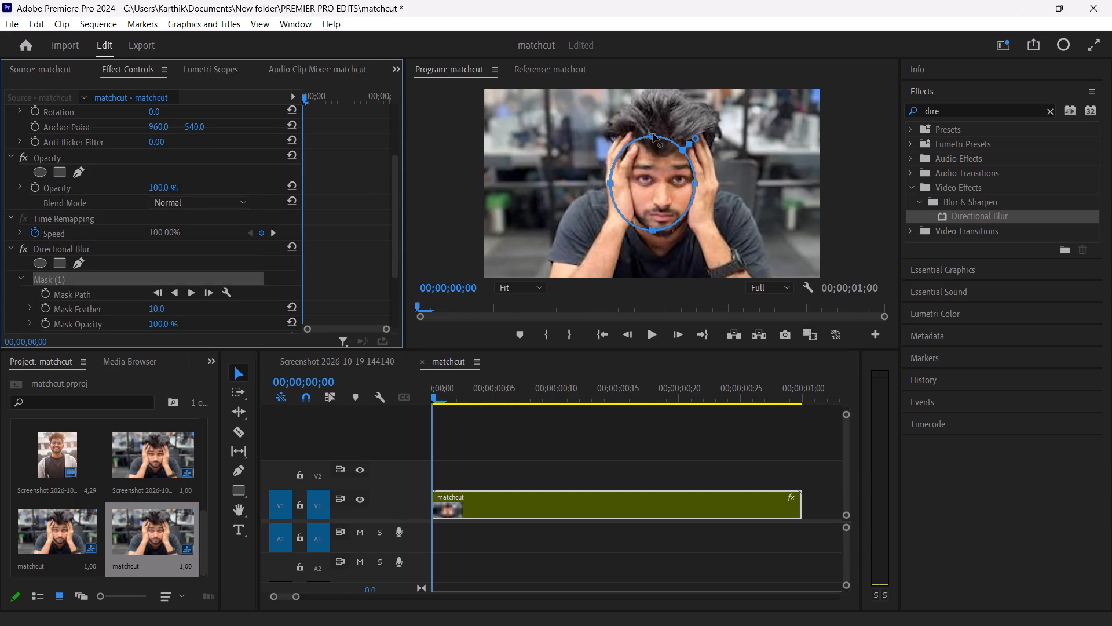
pyautogui.moveTo(653, 134); pyautogui.dragTo(656, 96)
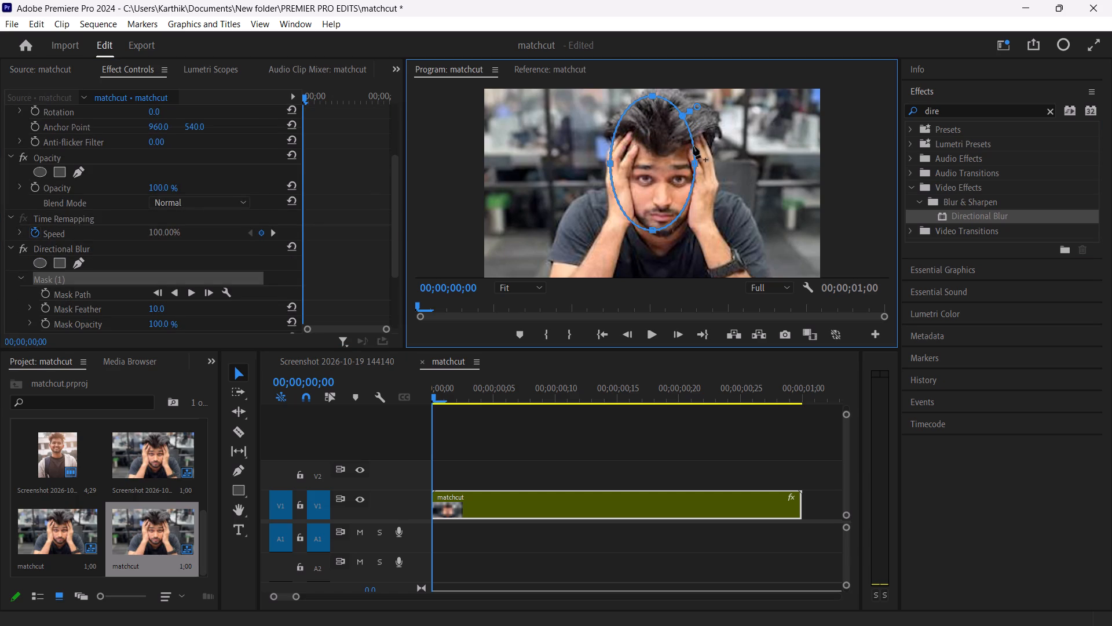
pyautogui.moveTo(695, 161); pyautogui.dragTo(714, 159)
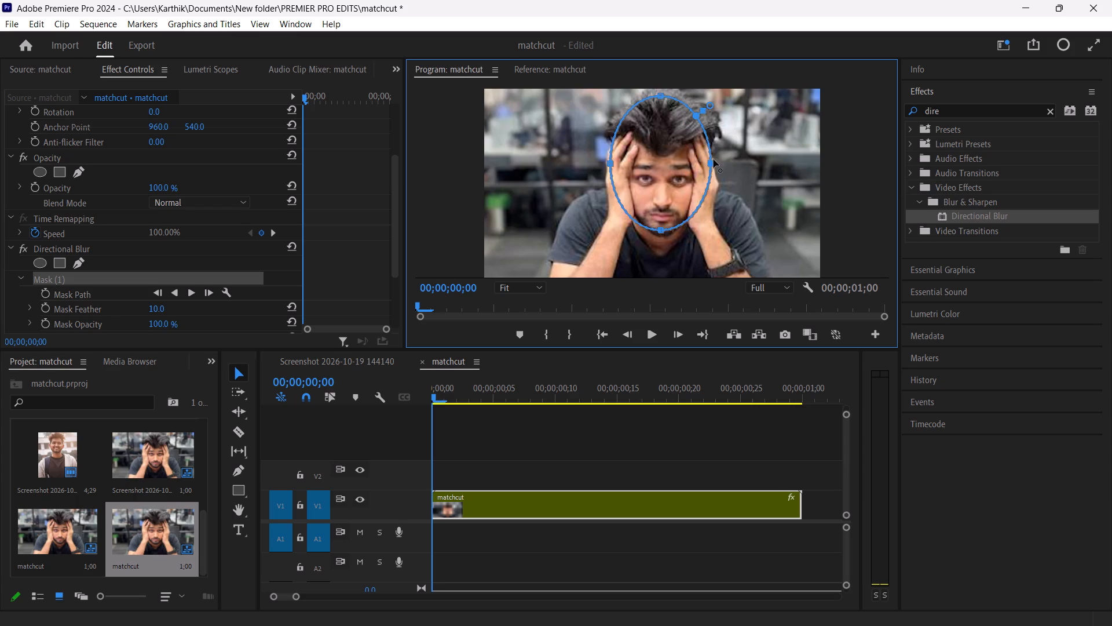
pyautogui.moveTo(714, 159); pyautogui.dragTo(724, 159)
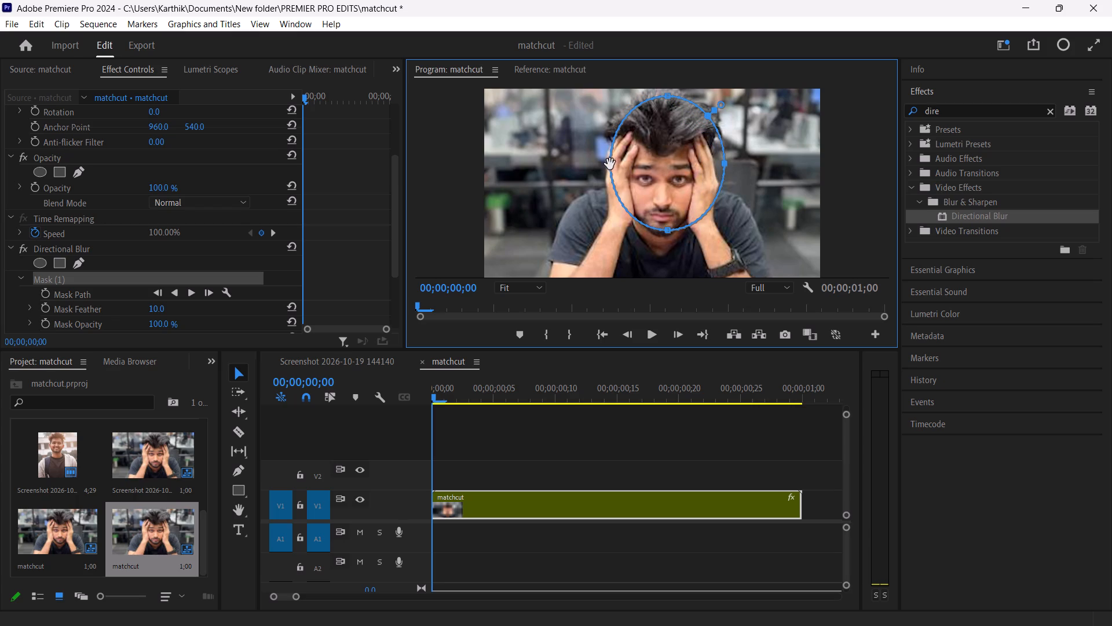
pyautogui.moveTo(609, 164); pyautogui.dragTo(599, 163)
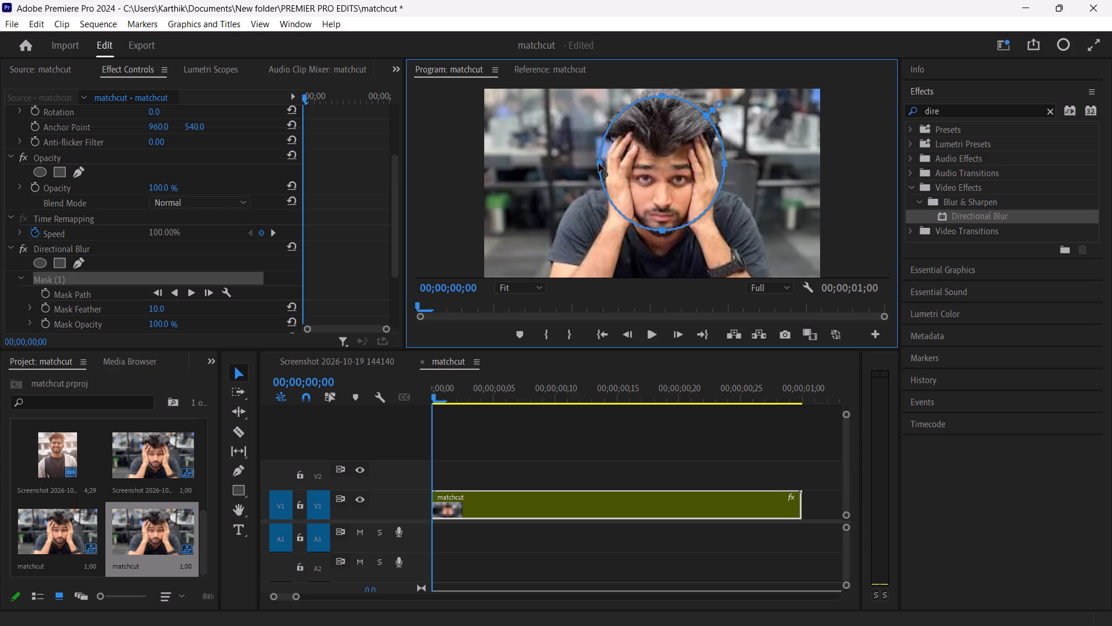
pyautogui.moveTo(599, 163); pyautogui.dragTo(598, 162)
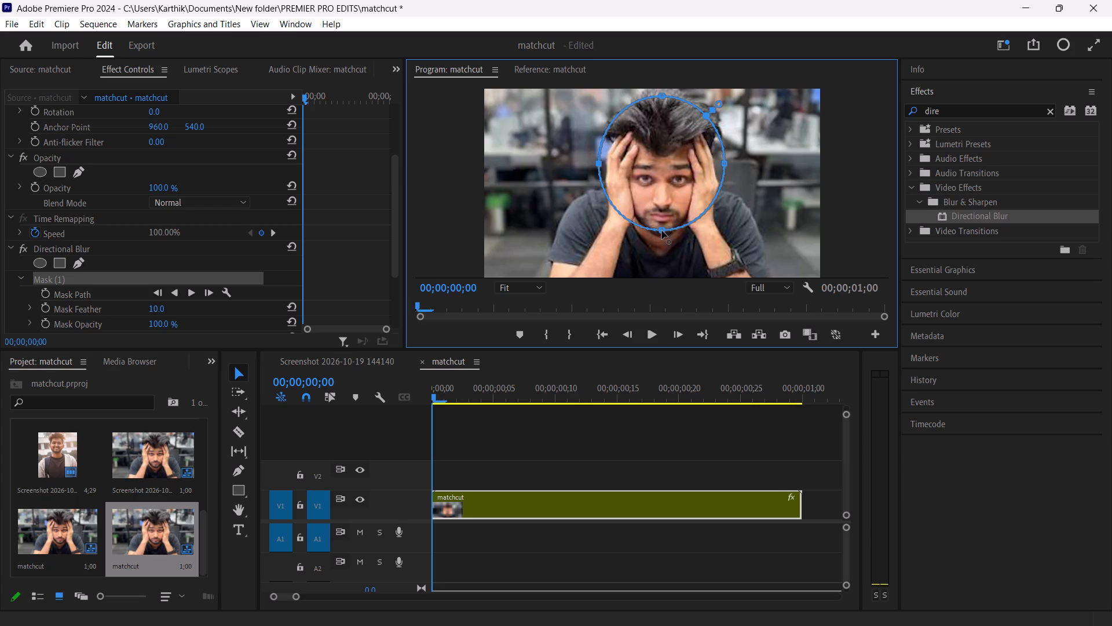
pyautogui.moveTo(662, 231); pyautogui.dragTo(665, 249)
# Play and scrub through the nested clip to check how the ellipse mask fits the face in each photo.
pyautogui.press('space')
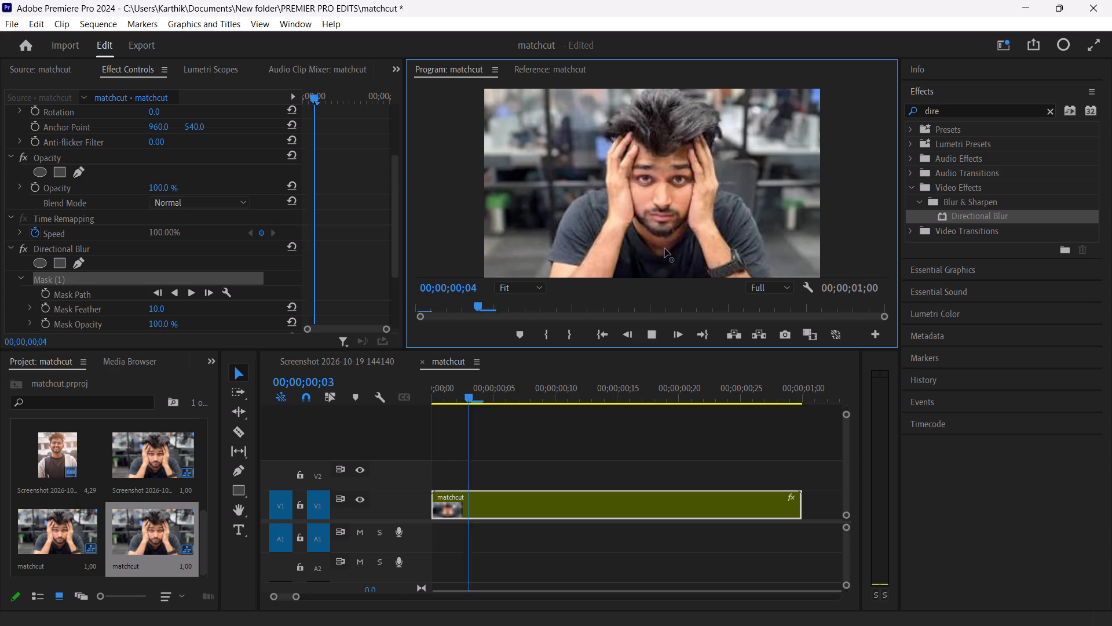
pyautogui.press('space')
pyautogui.press('space')
pyautogui.press('space')
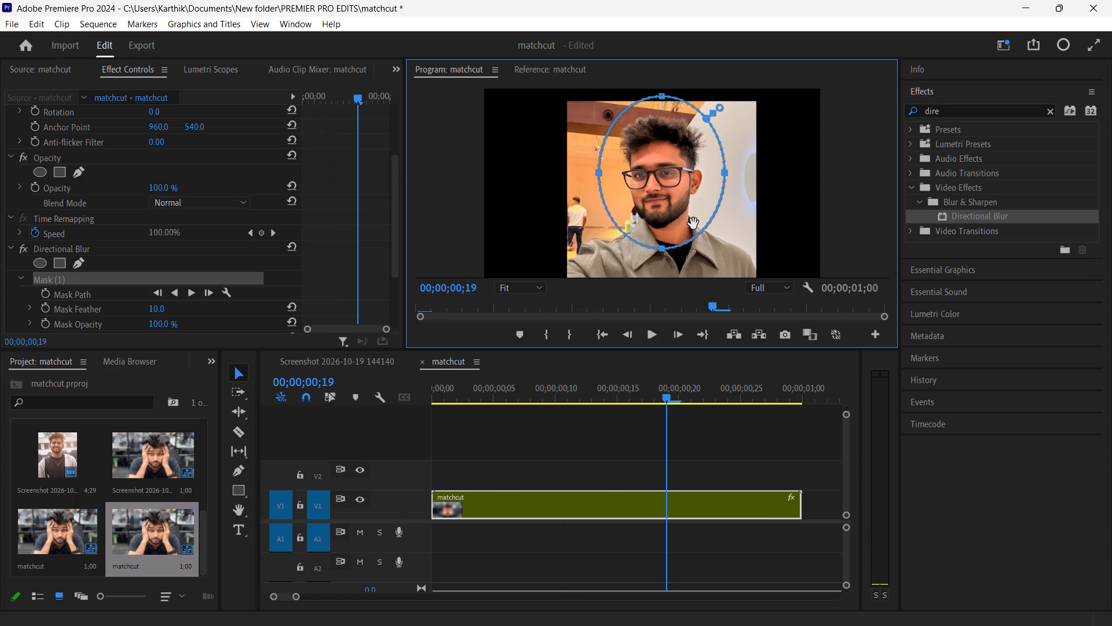
pyautogui.press('space')
pyautogui.press('space')
pyautogui.press('space')
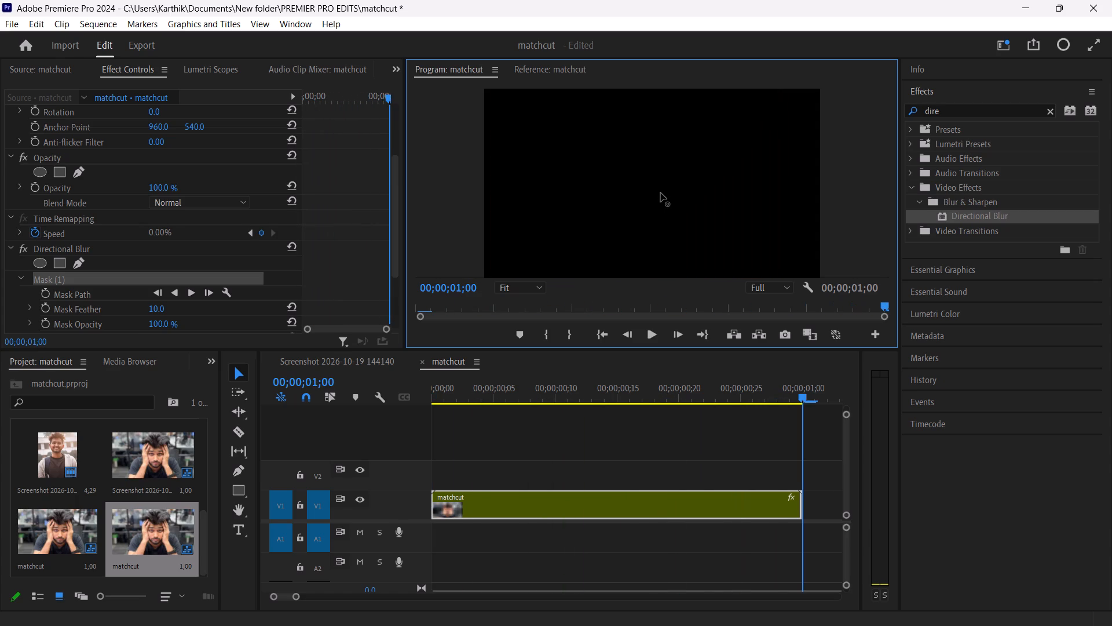
pyautogui.press('space')
pyautogui.press('space')
pyautogui.press('space')
pyautogui.press('space')
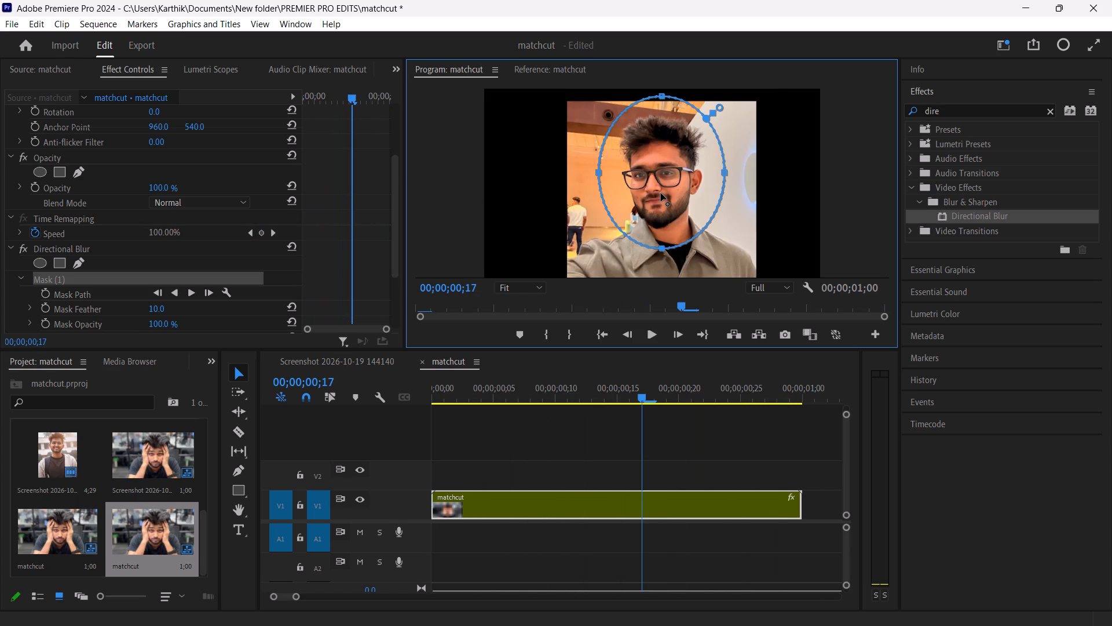
pyautogui.moveTo(641, 398); pyautogui.dragTo(521, 420)
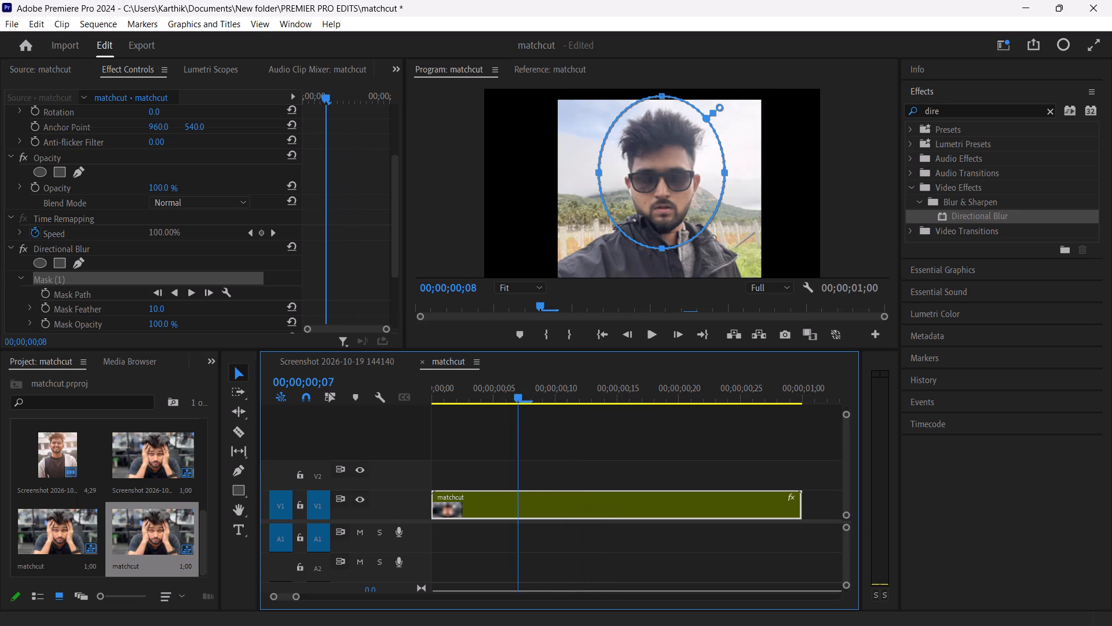
pyautogui.moveTo(521, 420); pyautogui.dragTo(492, 413)
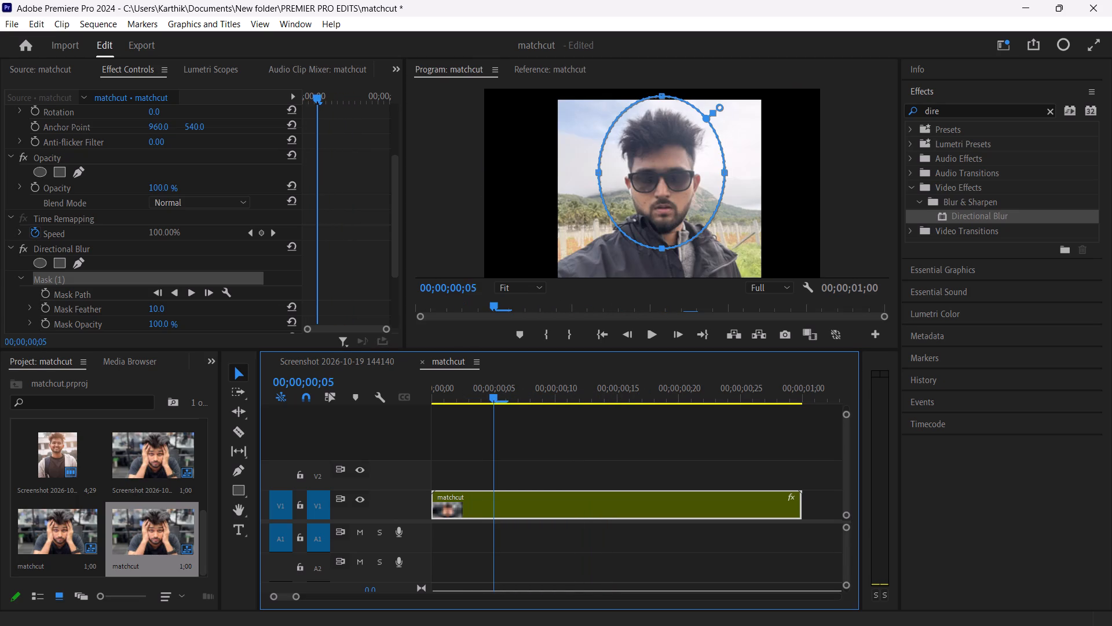
pyautogui.moveTo(492, 413); pyautogui.dragTo(453, 418)
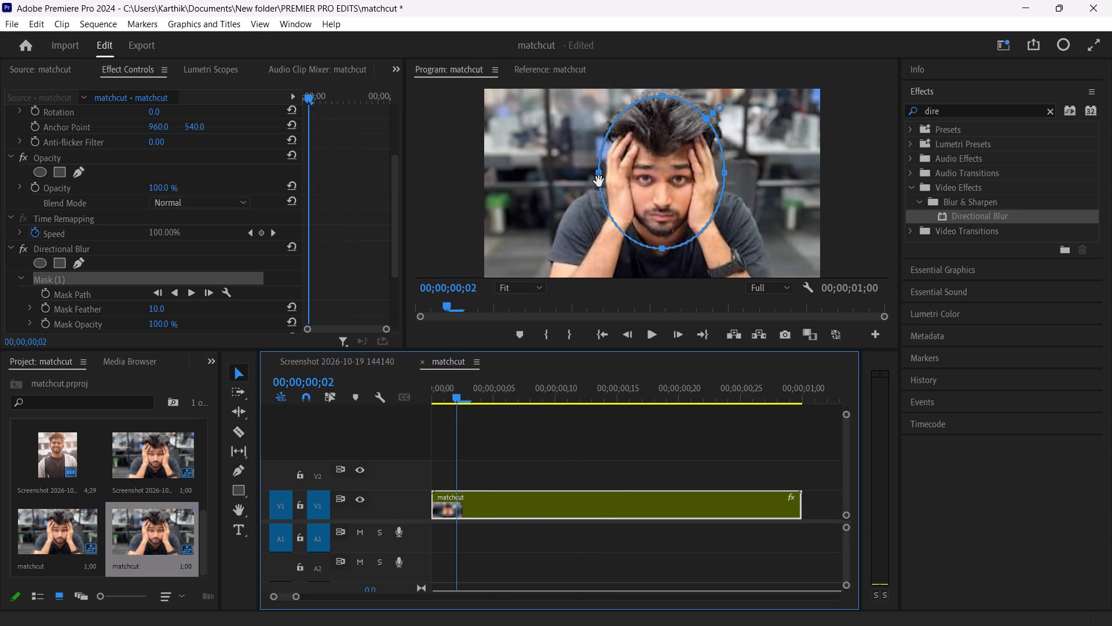
# Refine the ellipse mask on the photo with hands on the head, narrowing its sides, raising its bottom and extending its top.
pyautogui.moveTo(597, 173); pyautogui.dragTo(604, 173)
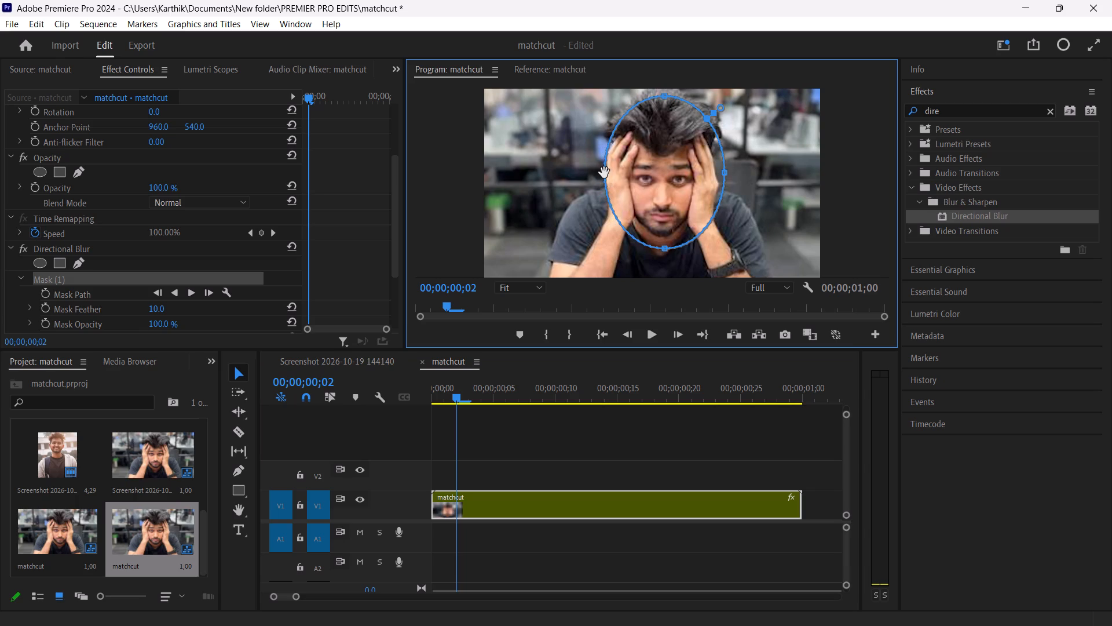
pyautogui.moveTo(665, 246); pyautogui.dragTo(666, 243)
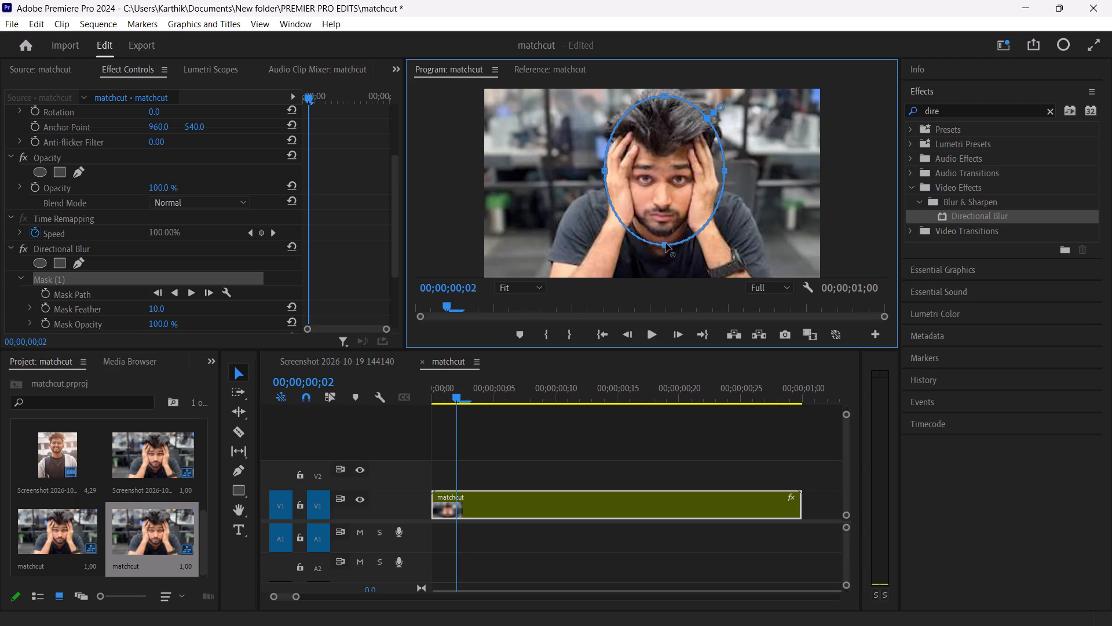
pyautogui.moveTo(666, 243); pyautogui.dragTo(667, 239)
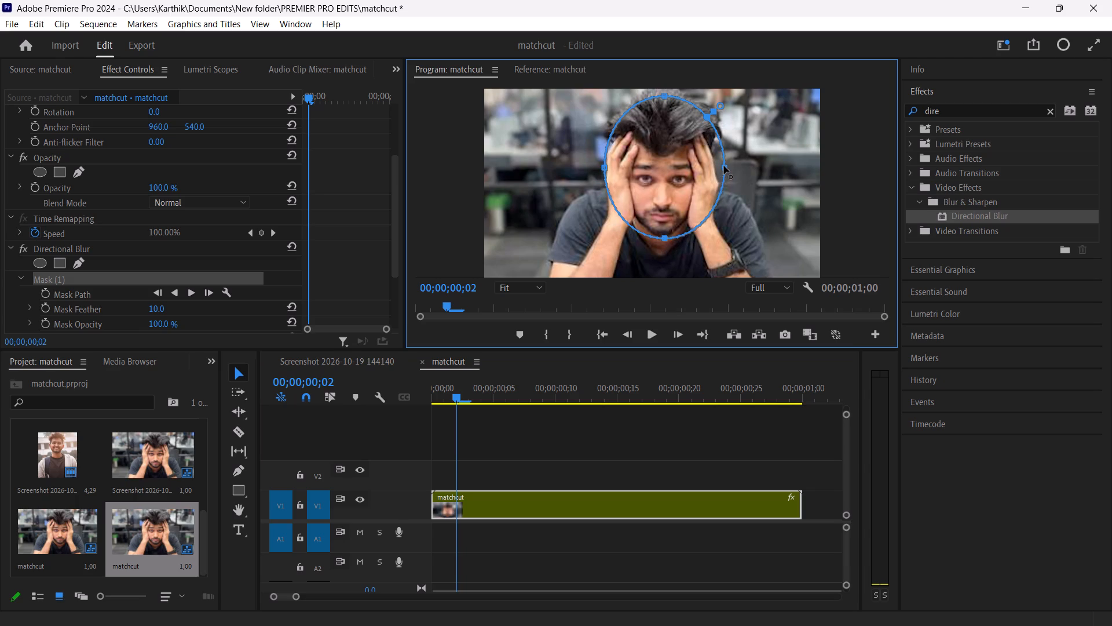
pyautogui.moveTo(724, 165); pyautogui.dragTo(715, 166)
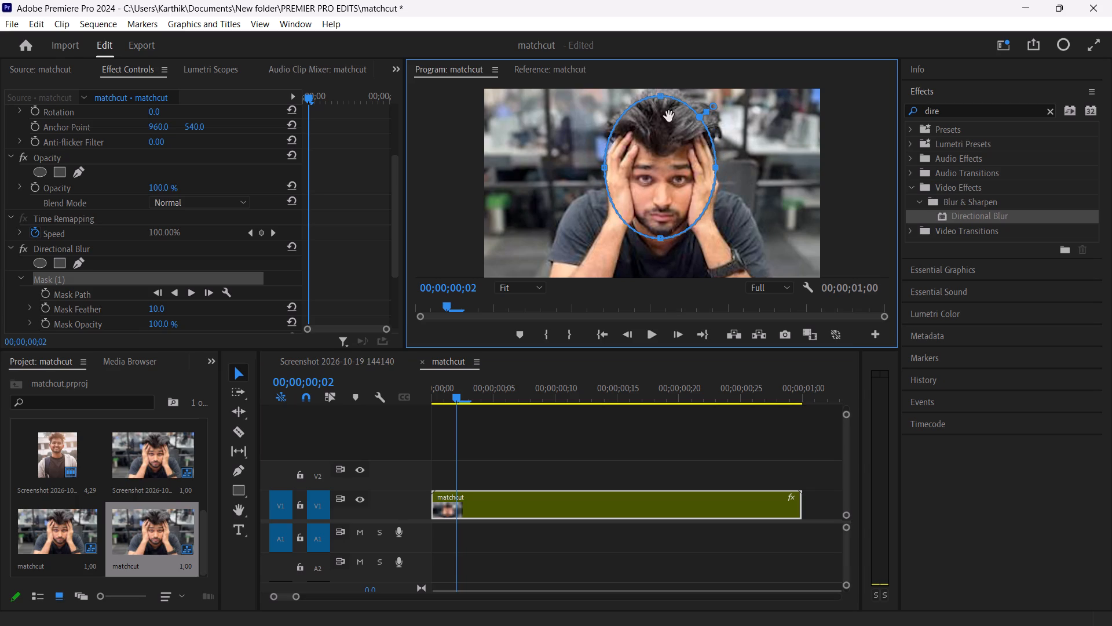
pyautogui.moveTo(661, 93); pyautogui.dragTo(664, 86)
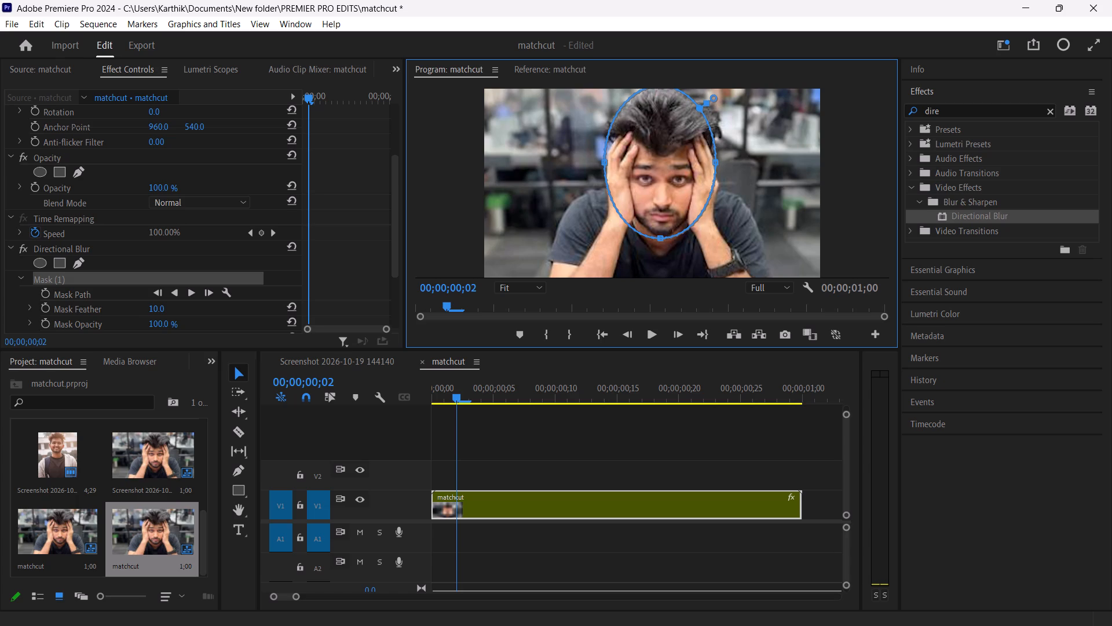
# Soften the edge of the Directional Blur mask to a feather of about 59.2.
pyautogui.moveTo(698, 104); pyautogui.dragTo(716, 105)
pyautogui.moveTo(716, 105); pyautogui.dragTo(721, 105)
pyautogui.moveTo(720, 104); pyautogui.dragTo(719, 109)
pyautogui.moveTo(703, 116); pyautogui.dragTo(713, 112)
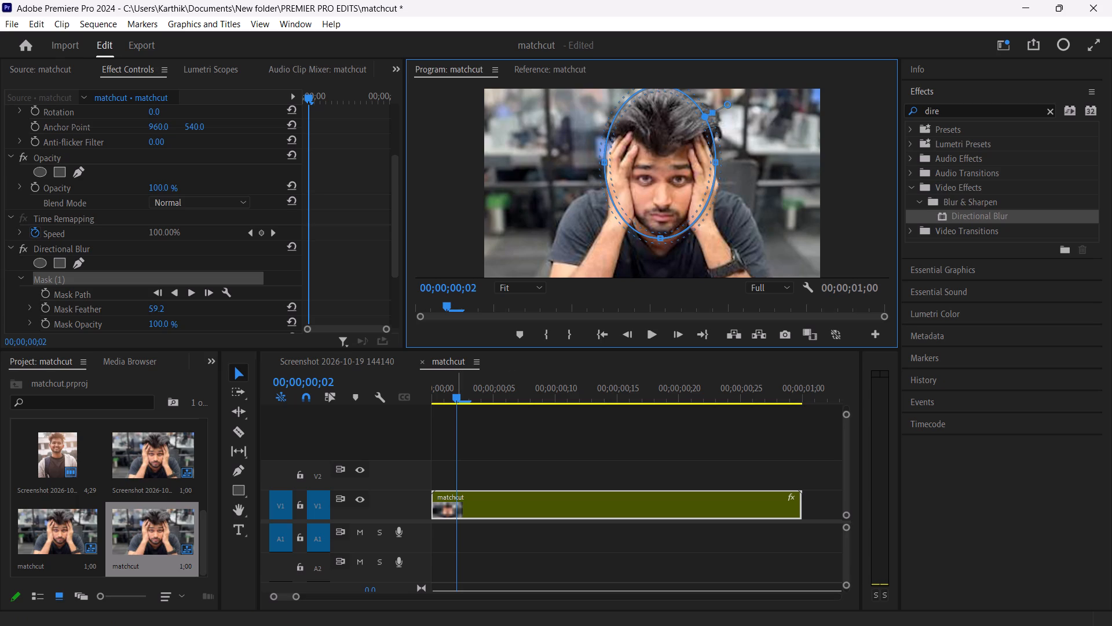
# Check the mask across the photos, and enable Blur Length keyframing at the clip's start, 00;00;00;00, with a value of 0.
pyautogui.moveTo(455, 393); pyautogui.dragTo(579, 386)
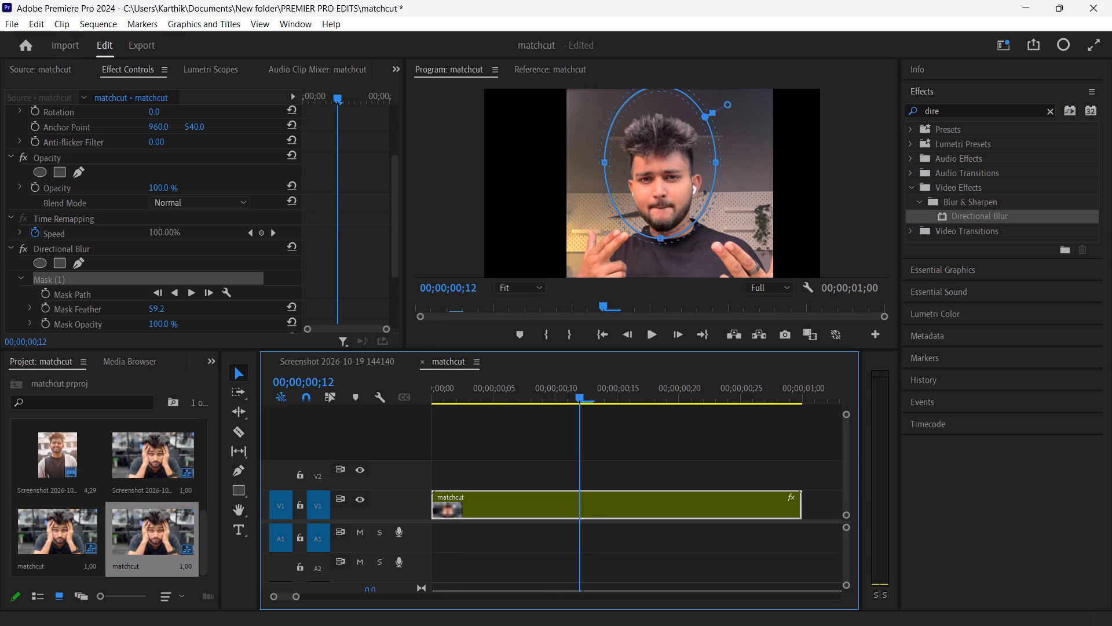
pyautogui.moveTo(579, 386); pyautogui.dragTo(640, 394)
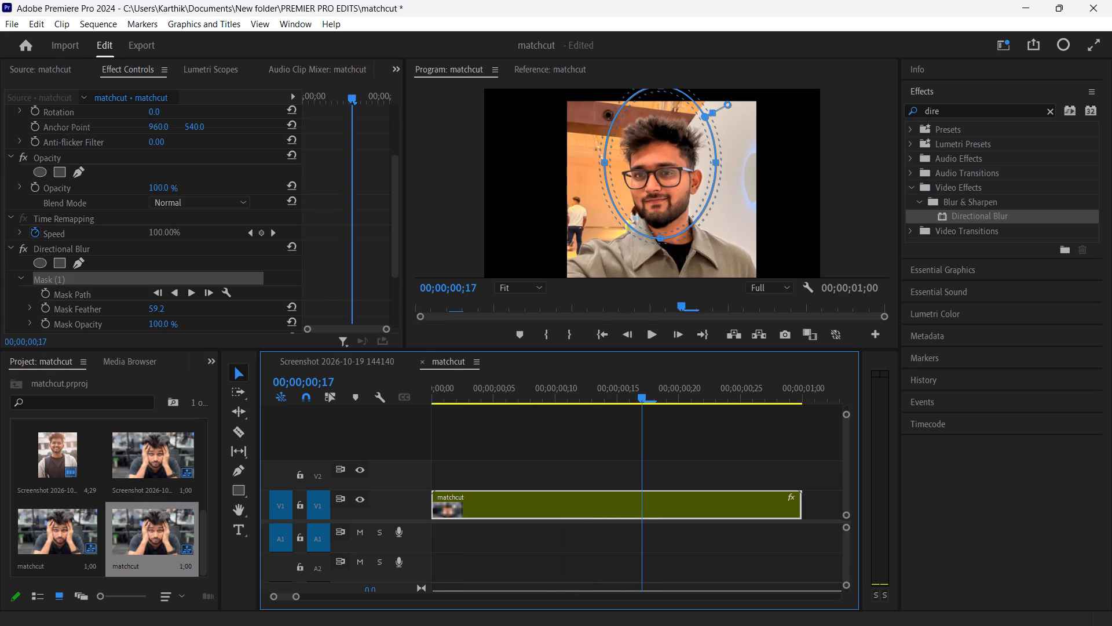
pyautogui.moveTo(640, 394); pyautogui.dragTo(434, 402)
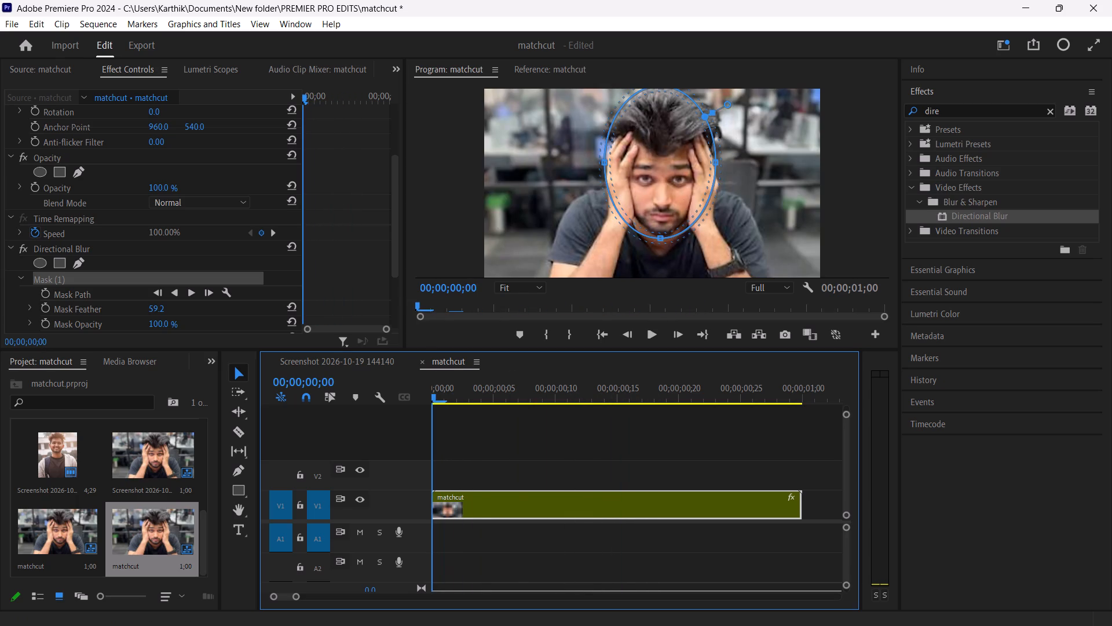
pyautogui.scroll(-2, 193, 288)
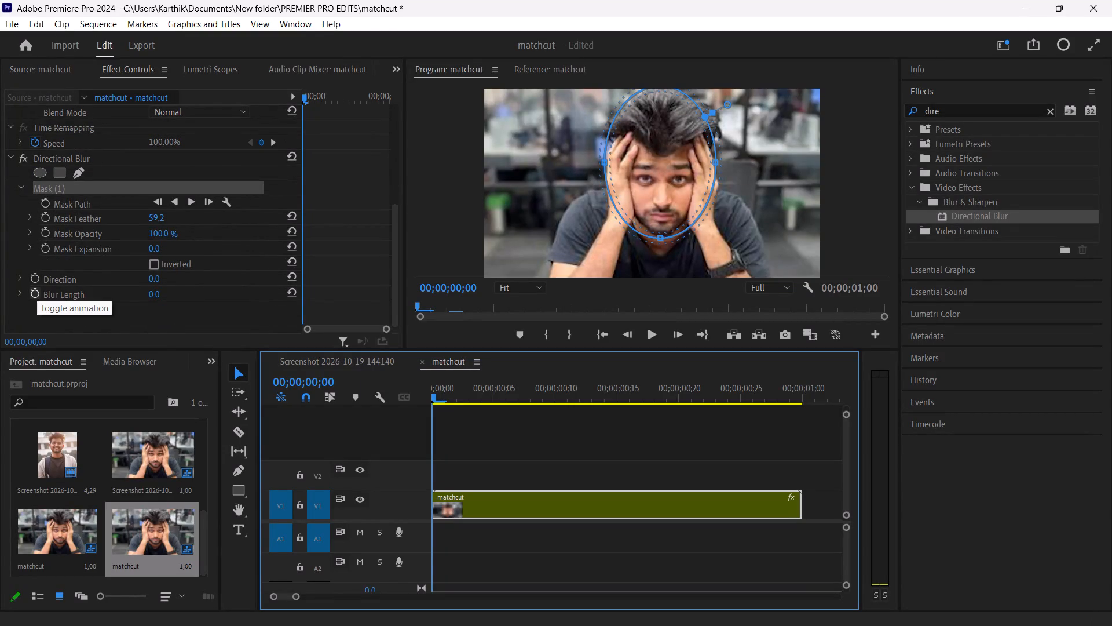
pyautogui.click(38, 294)
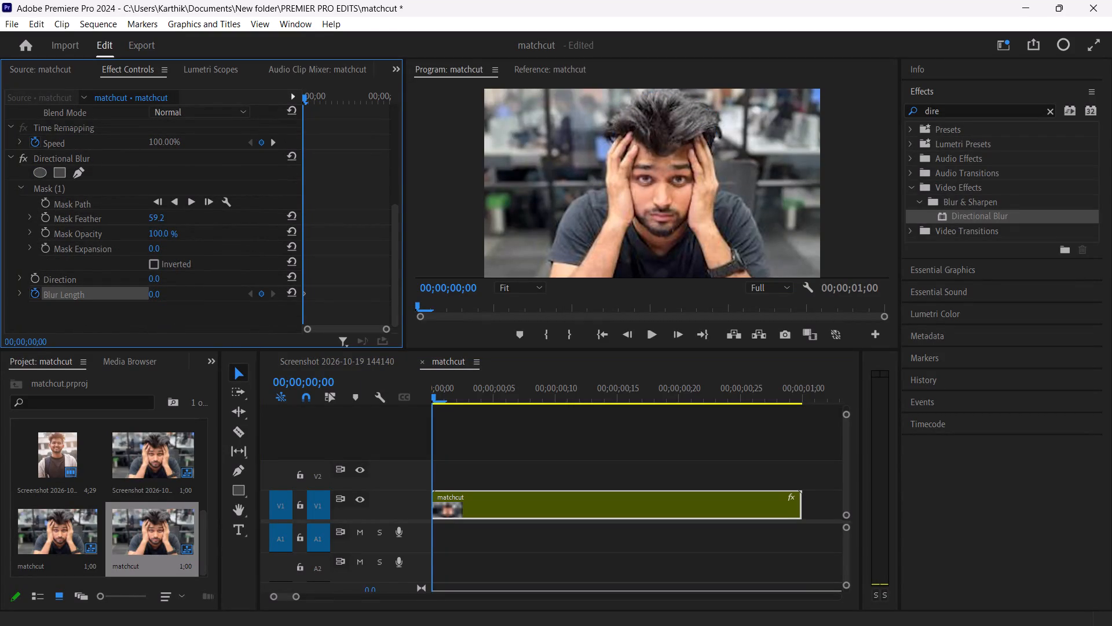
# Add a Blur Length keyframe of 18 at 00;00;00;08 on the nested clip's Directional Blur.
pyautogui.moveTo(303, 94); pyautogui.dragTo(325, 95)
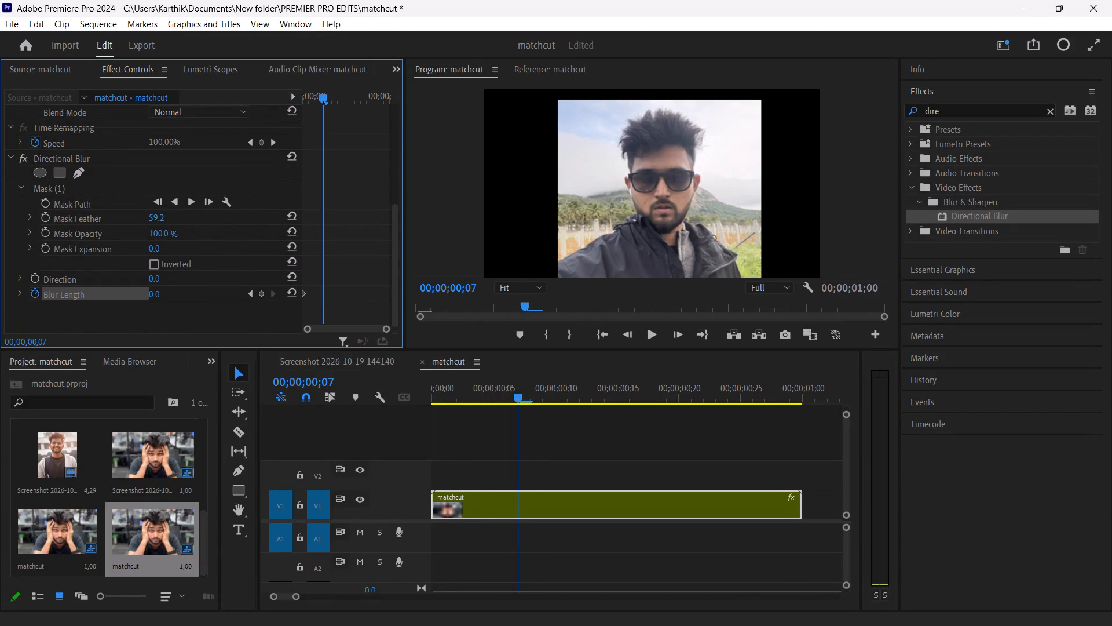
pyautogui.moveTo(325, 95); pyautogui.dragTo(327, 96)
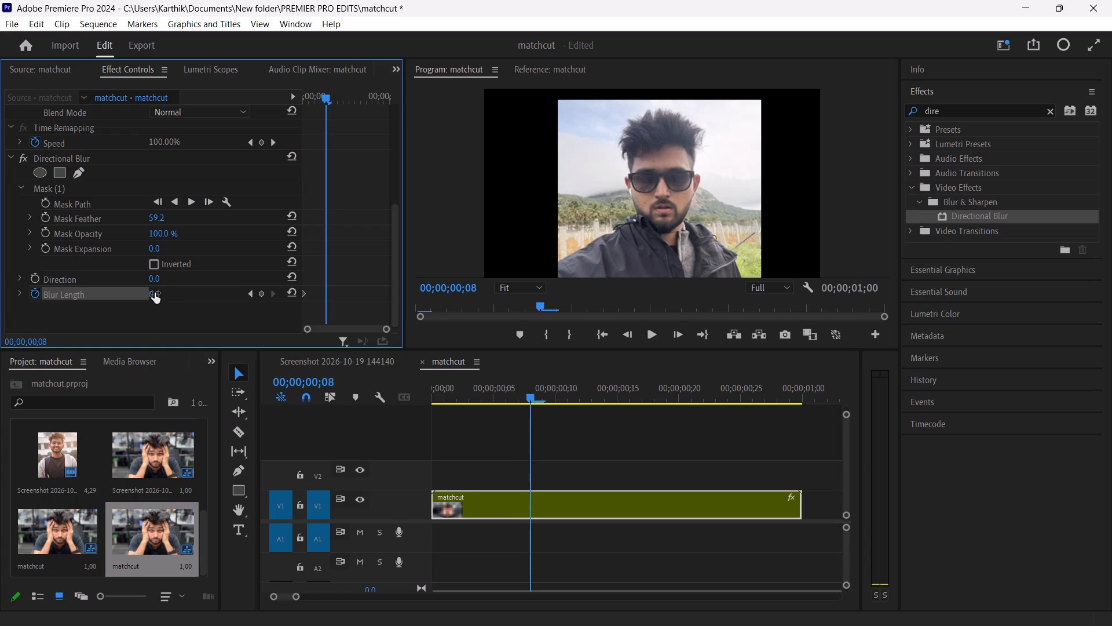
pyautogui.moveTo(155, 293); pyautogui.dragTo(175, 290)
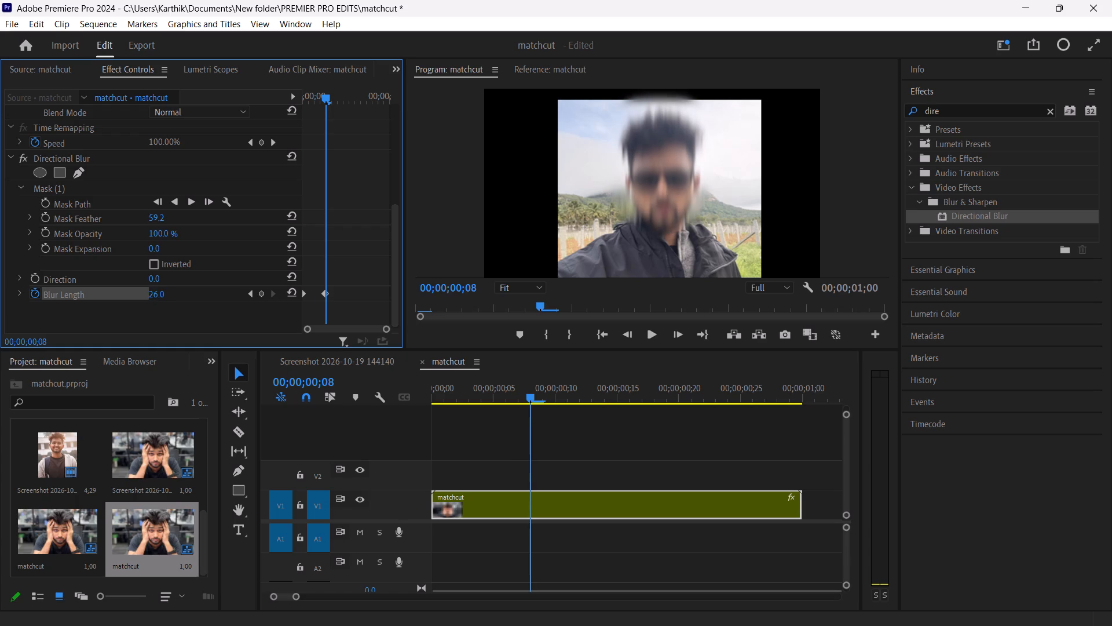
pyautogui.moveTo(175, 290); pyautogui.dragTo(171, 292)
# Add a Blur Length keyframe of 41 near the clip's end, at 00;00;00;27.
pyautogui.moveTo(326, 96); pyautogui.dragTo(381, 93)
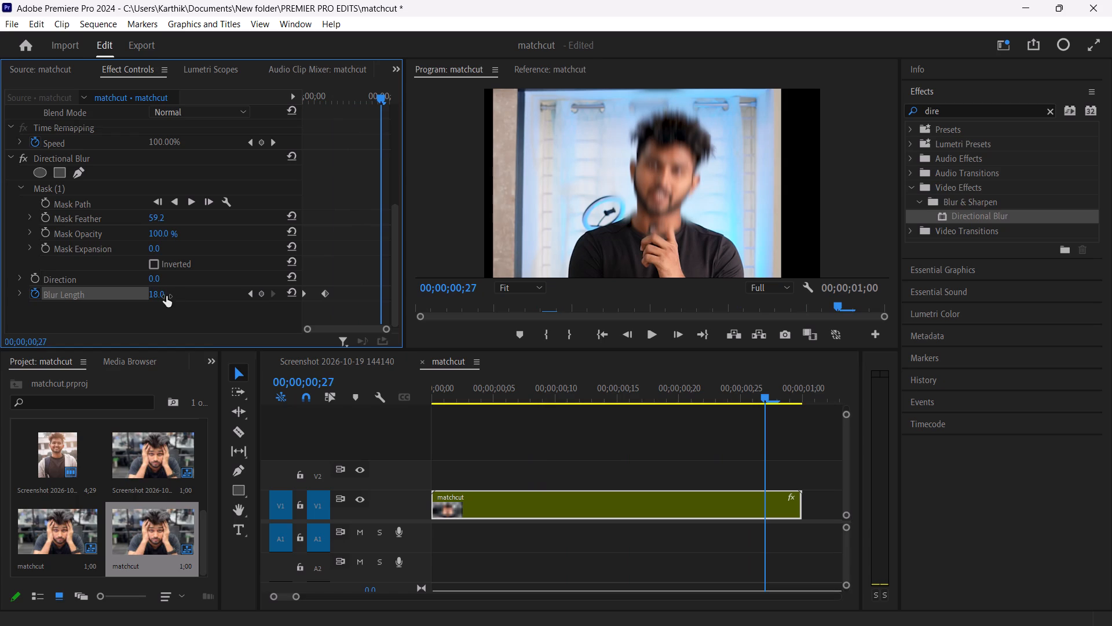
pyautogui.moveTo(159, 293); pyautogui.dragTo(177, 293)
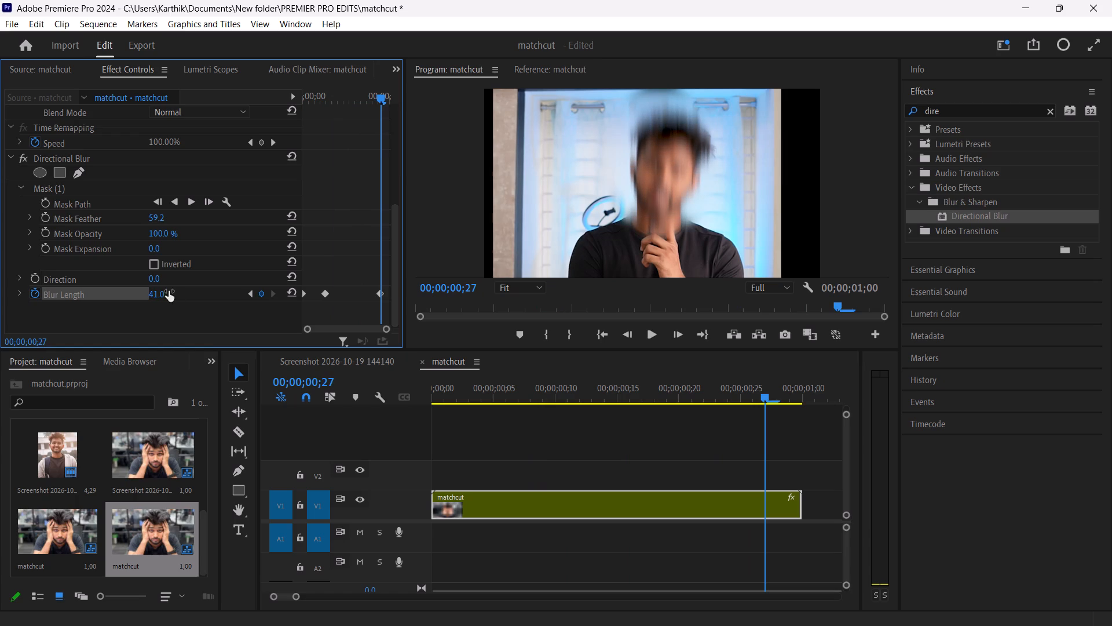
# Invert the Directional Blur mask so the blur applies around the face instead of on it.
pyautogui.click(153, 260)
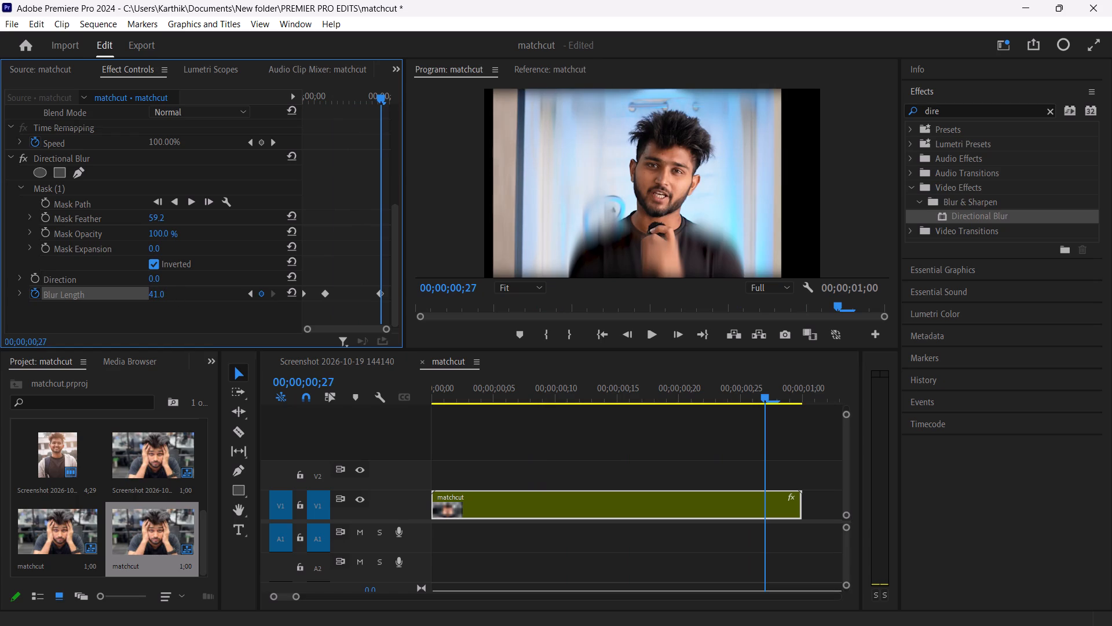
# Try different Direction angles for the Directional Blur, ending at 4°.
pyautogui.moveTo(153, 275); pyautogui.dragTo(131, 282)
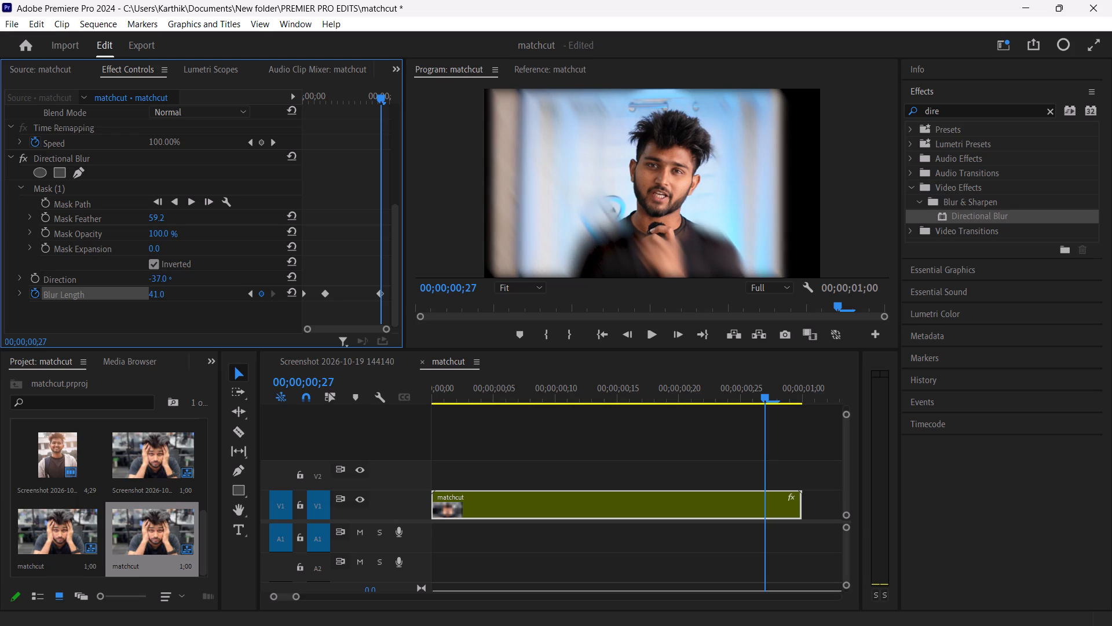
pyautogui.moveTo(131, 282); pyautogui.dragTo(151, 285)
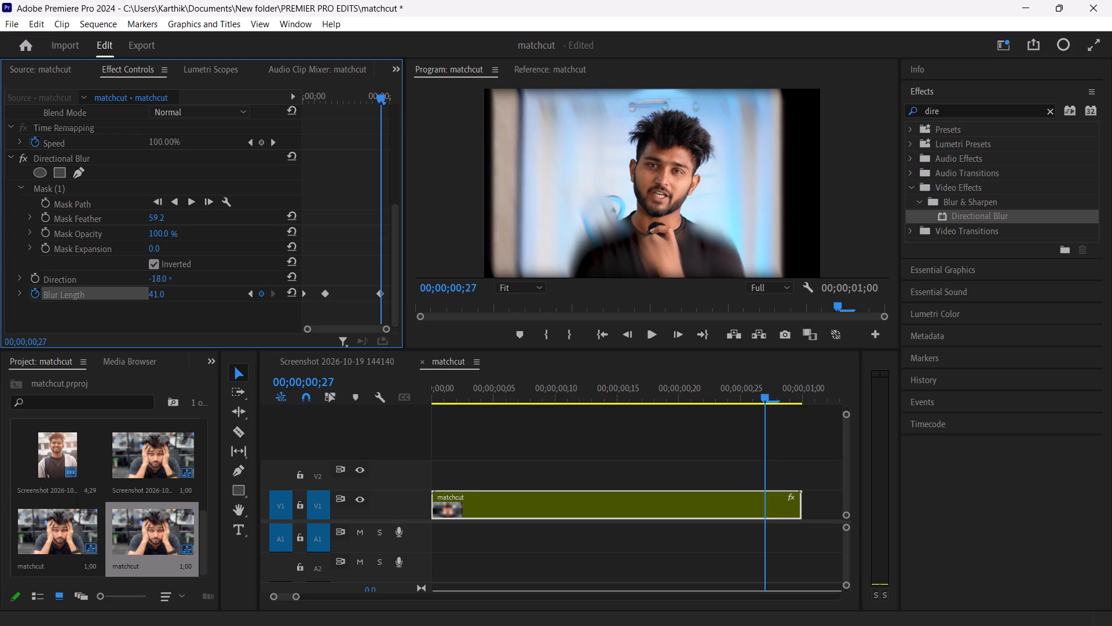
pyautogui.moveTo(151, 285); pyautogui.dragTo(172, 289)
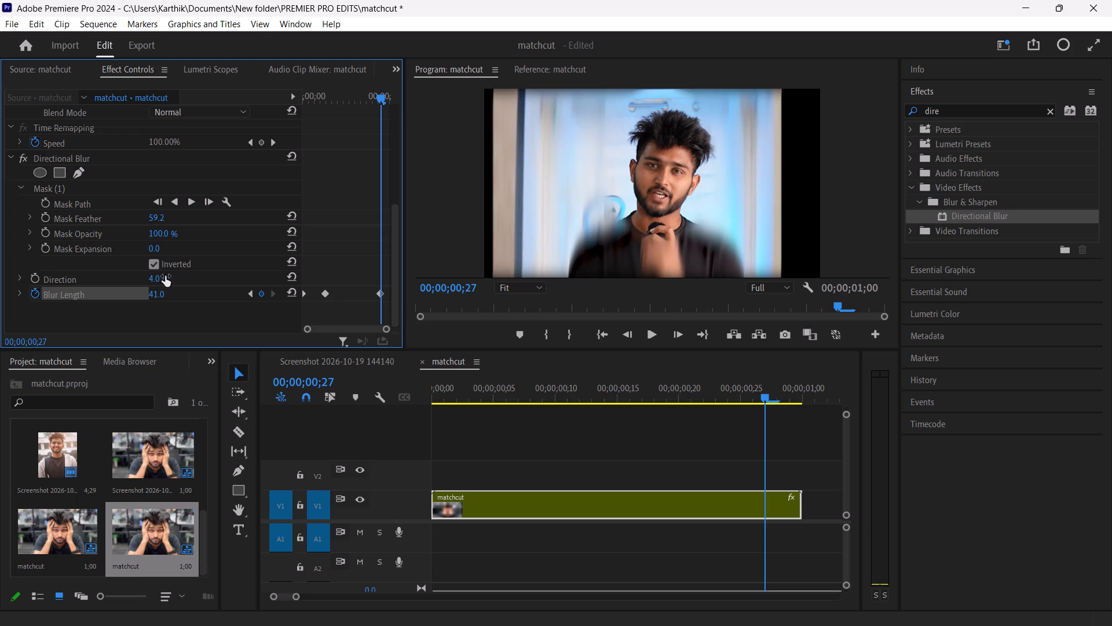
# Play the nested clip from the start to check the animated blur around the face.
pyautogui.moveTo(380, 95); pyautogui.dragTo(266, 103)
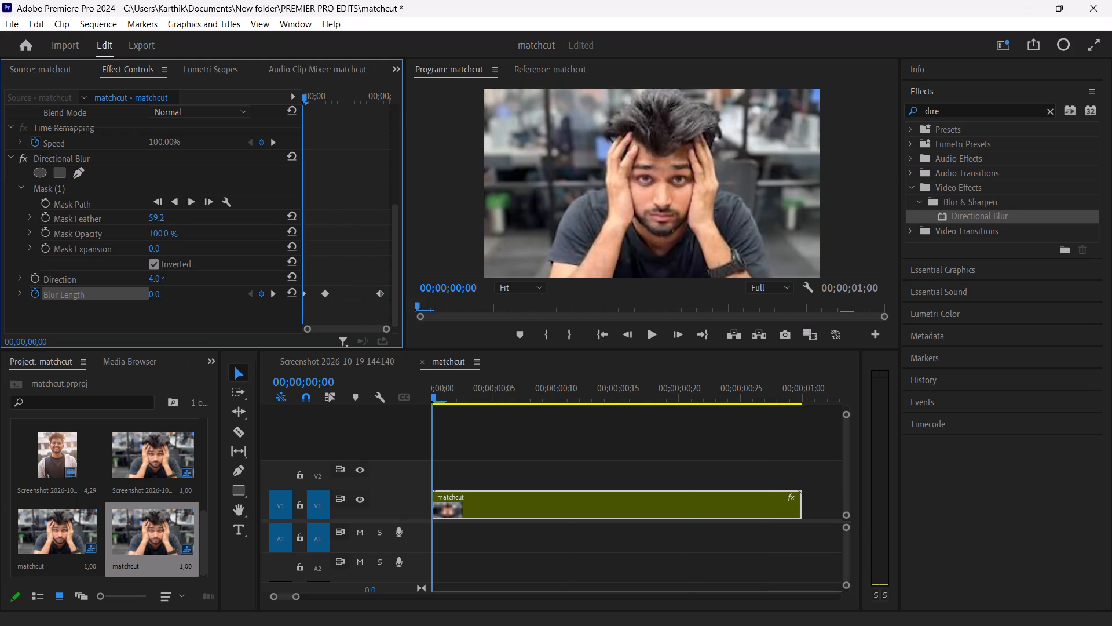
pyautogui.press('space')
pyautogui.press('space')
pyautogui.press('space')
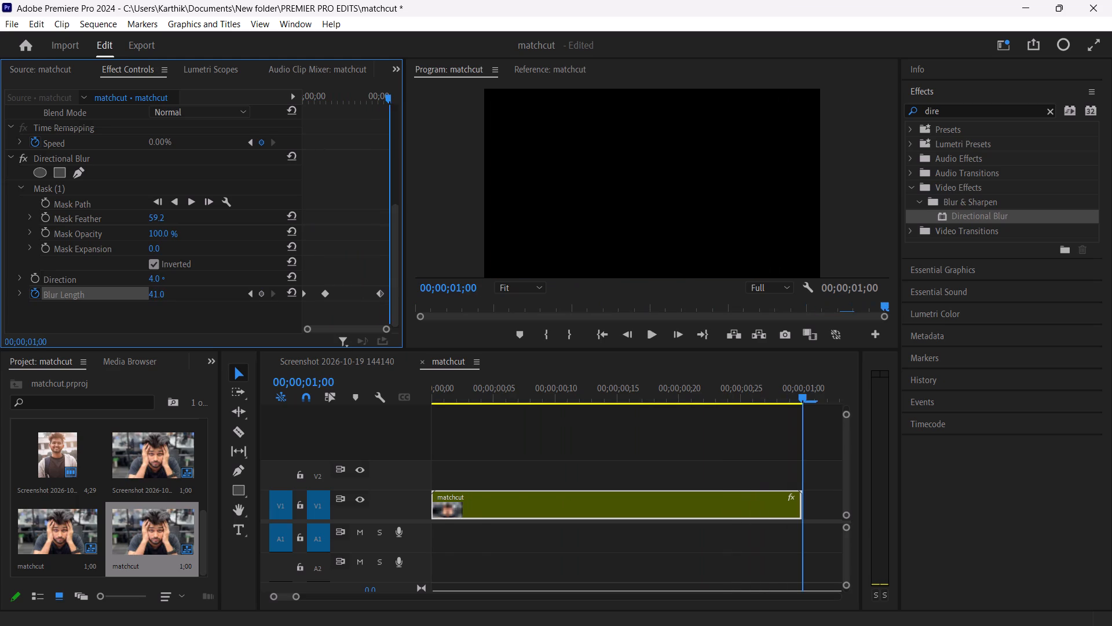
pyautogui.press('space')
pyautogui.press('space')
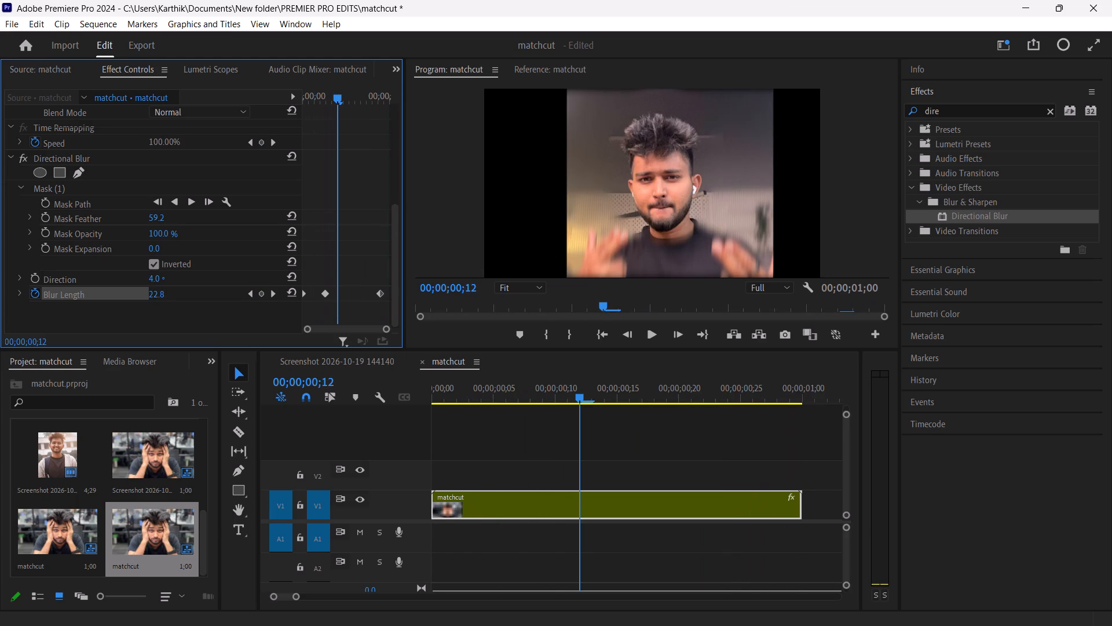
# Go back to 00;00;00;03 and set the Directional Blur's Direction to 63°.
pyautogui.press('Left')
pyautogui.press('Left')
pyautogui.press('Left')
pyautogui.press('Left')
pyautogui.press('Left')
pyautogui.press('Left')
pyautogui.press('Left')
pyautogui.press('Left')
pyautogui.press('Left')
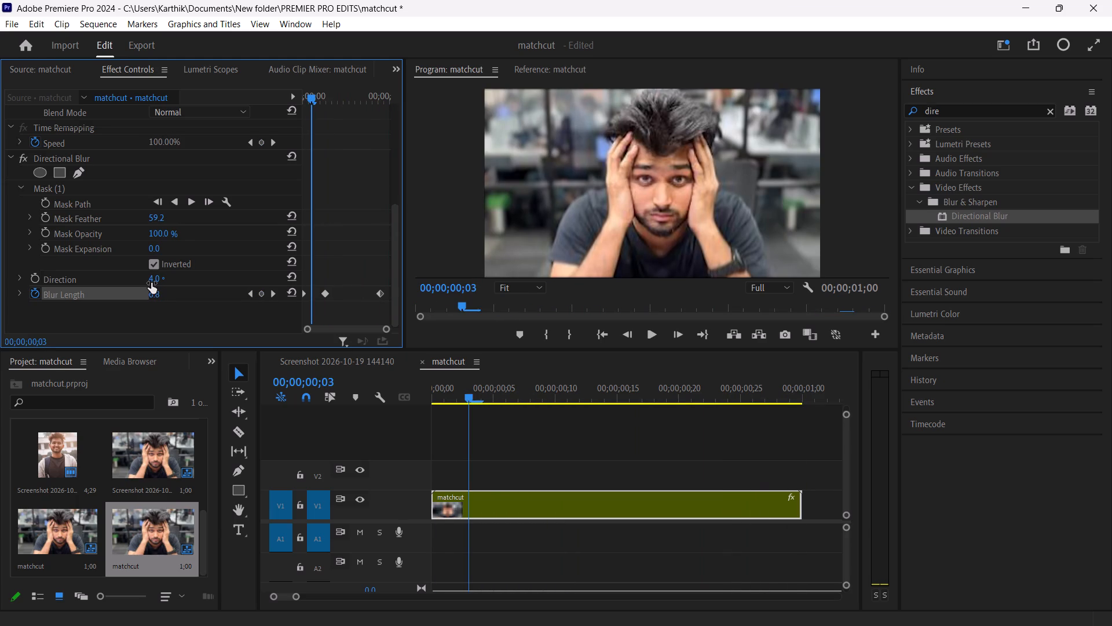
pyautogui.moveTo(153, 277); pyautogui.dragTo(163, 276)
pyautogui.moveTo(163, 276); pyautogui.dragTo(226, 268)
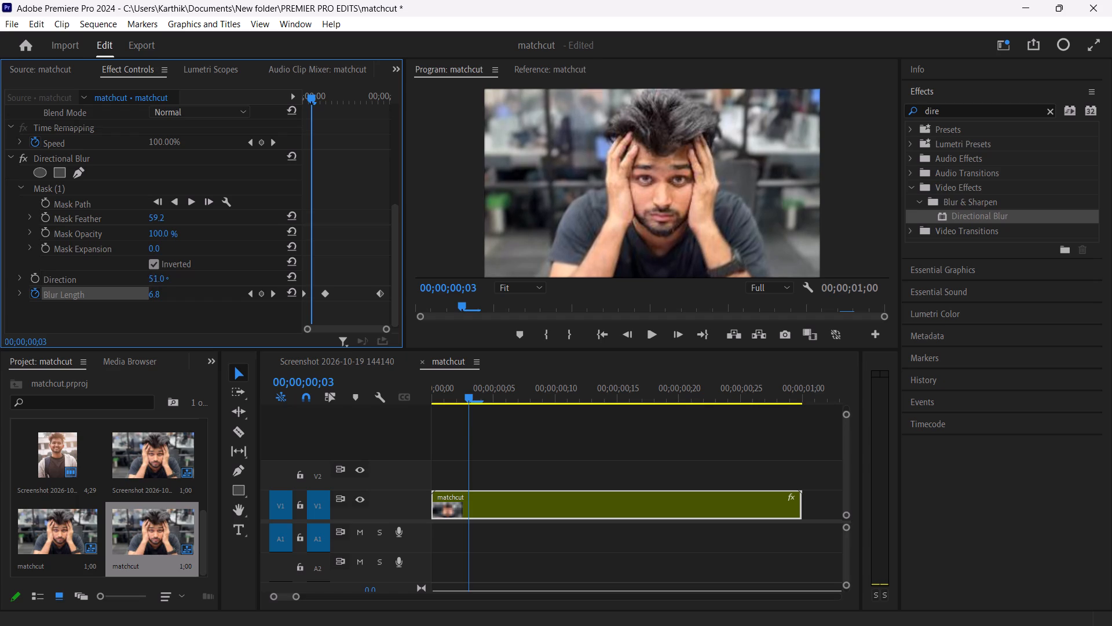
pyautogui.moveTo(226, 268); pyautogui.dragTo(222, 245)
pyautogui.moveTo(222, 245); pyautogui.dragTo(219, 245)
# Add a Blur Length keyframe of 10.8 at 00;00;00;03.
pyautogui.moveTo(153, 294); pyautogui.dragTo(195, 292)
pyautogui.moveTo(195, 292); pyautogui.dragTo(202, 292)
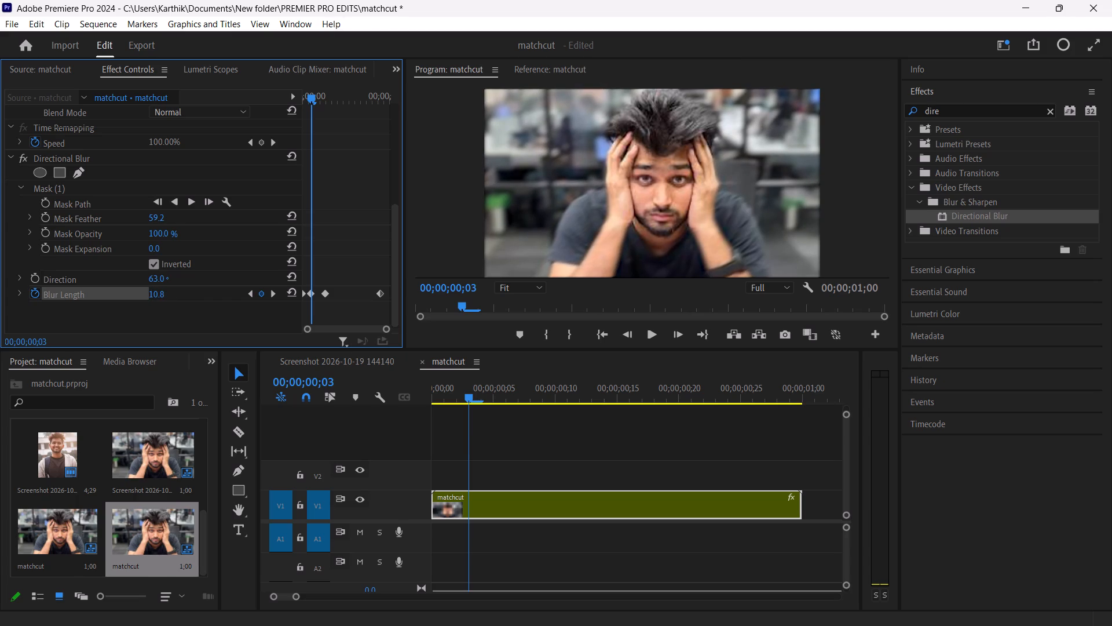
# Play the nested clip from the start to review the blur with the new direction and keyframes.
pyautogui.moveTo(312, 93); pyautogui.dragTo(288, 97)
pyautogui.press('space')
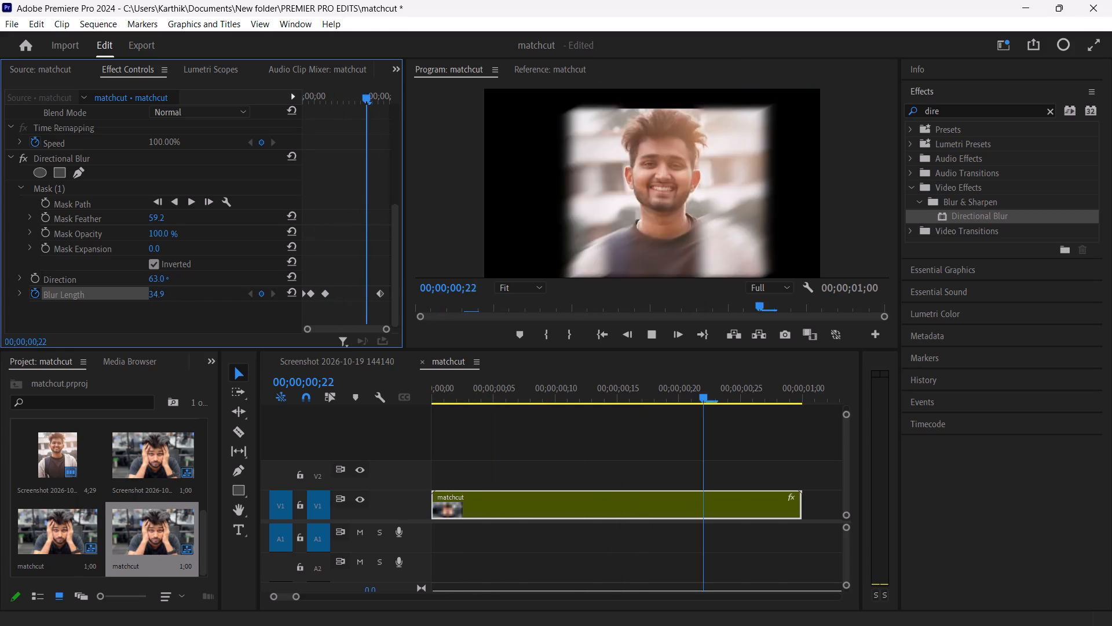
pyautogui.press('space')
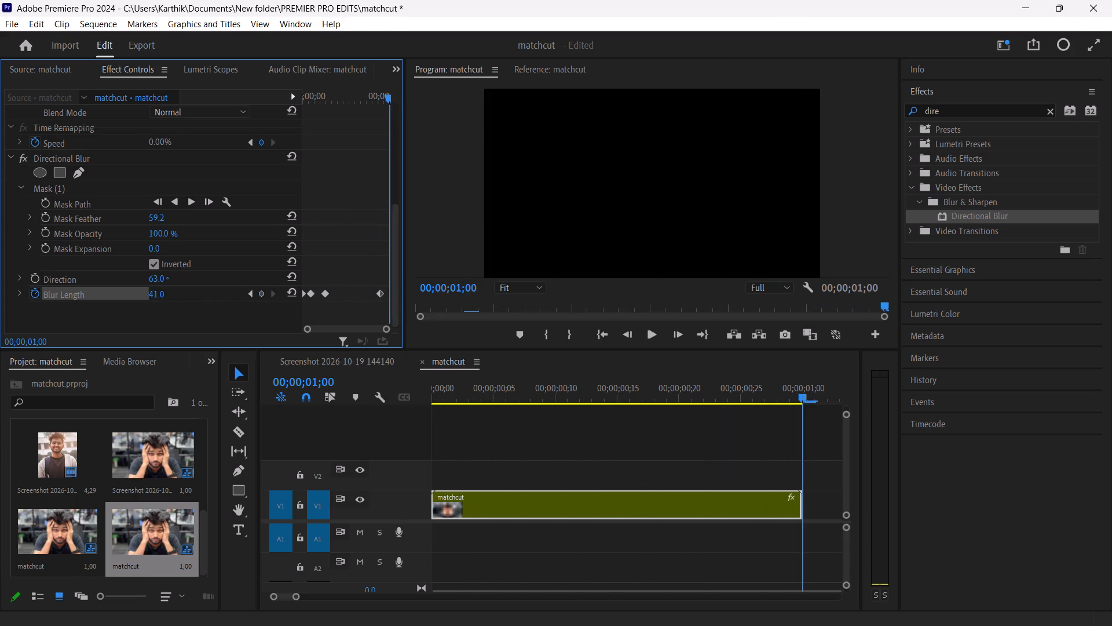
pyautogui.press('space')
pyautogui.press('space')
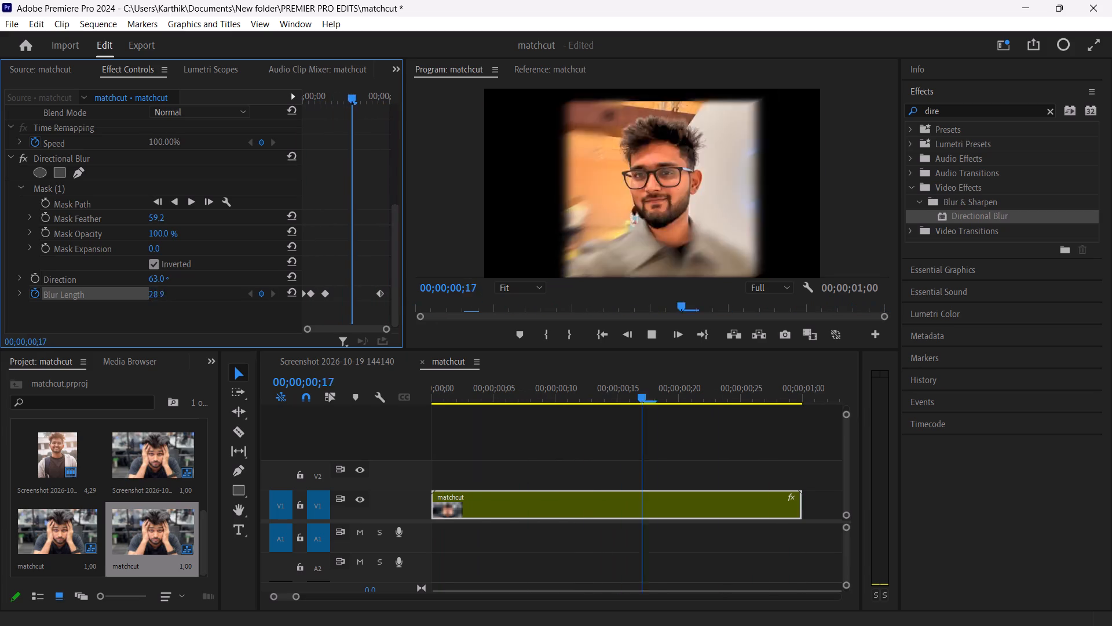
pyautogui.press('space')
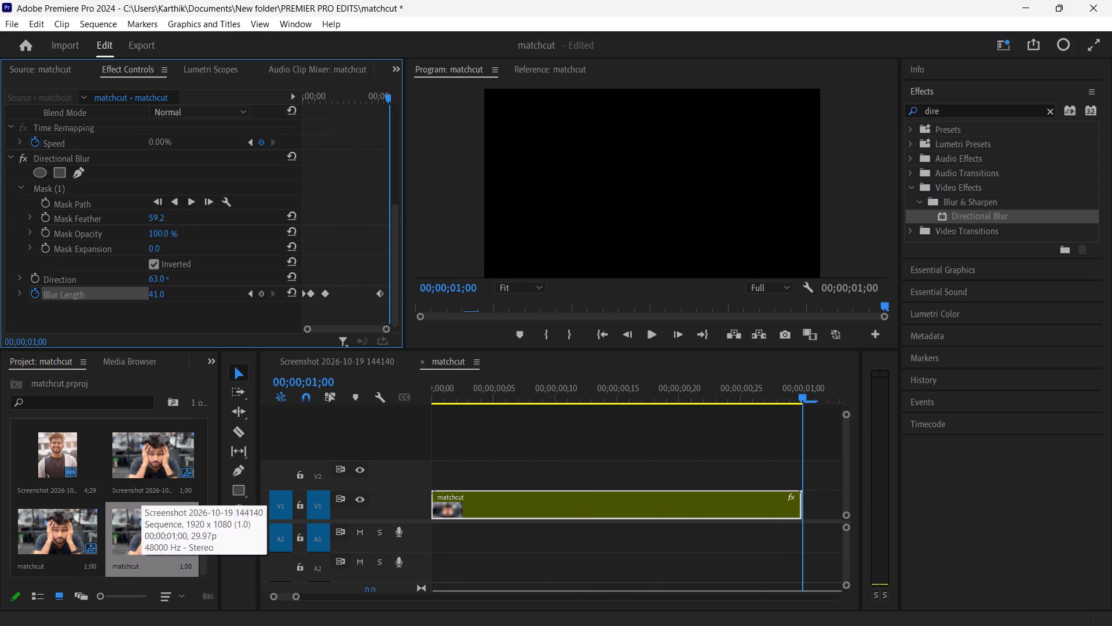
# Place the mixkit-mouse-hard-clicking-1111.wav sound on audio track A1 at the start of the sequence.
pyautogui.click(136, 472)
pyautogui.press('Up')
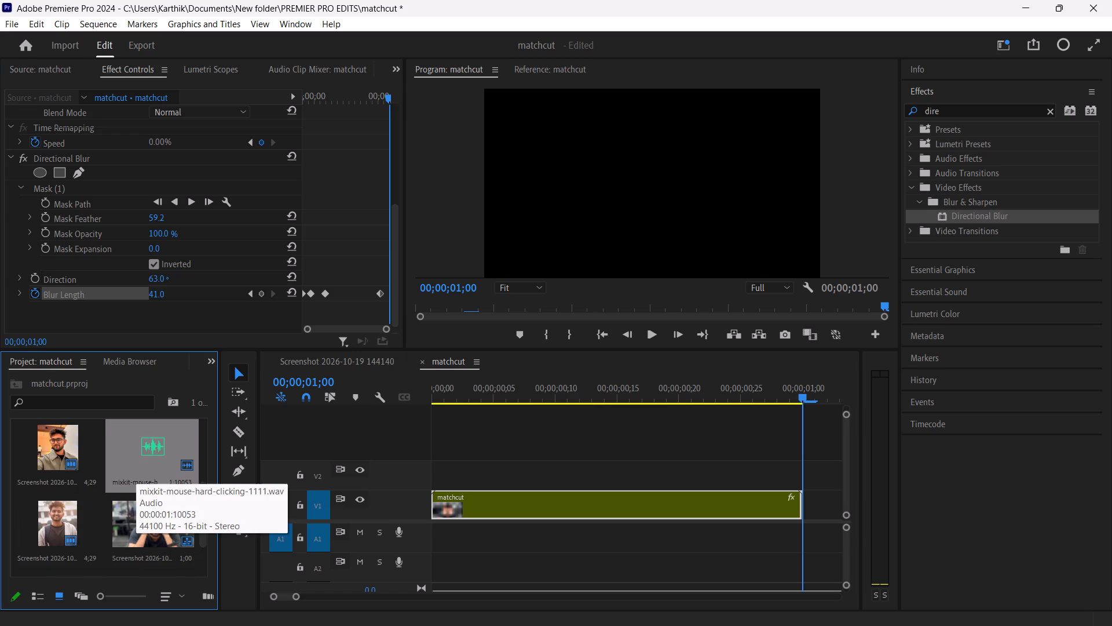
pyautogui.moveTo(145, 453); pyautogui.dragTo(433, 528)
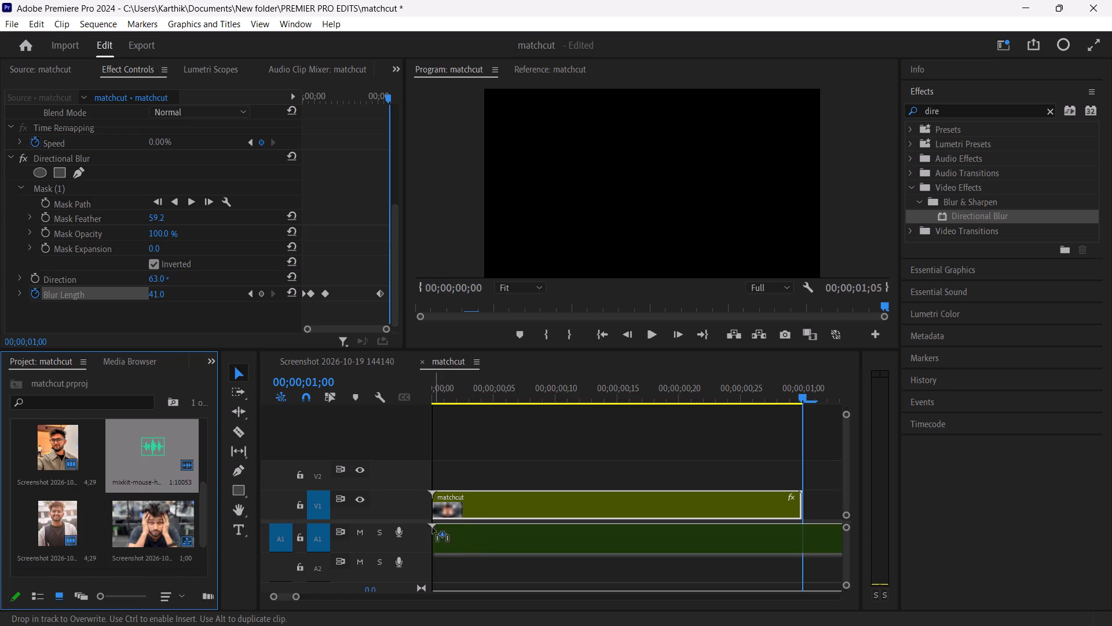
pyautogui.moveTo(433, 528); pyautogui.dragTo(432, 527)
# Position the playhead at 00;00;00;13, just after the fourth click in the audio waveform.
pyautogui.moveTo(806, 393); pyautogui.dragTo(675, 413)
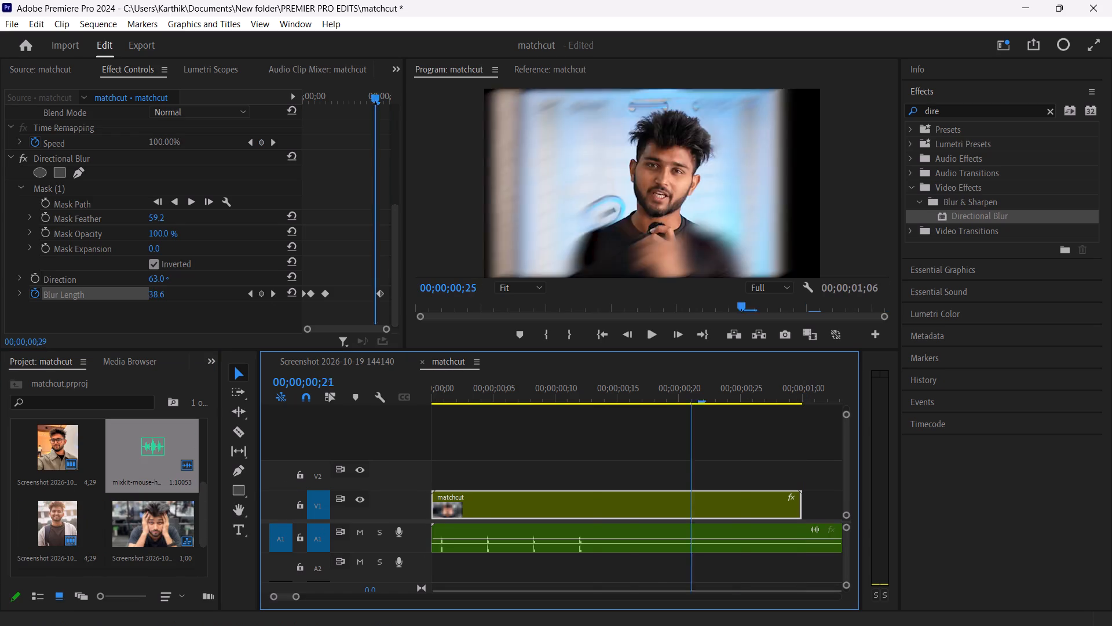
pyautogui.moveTo(675, 413); pyautogui.dragTo(595, 425)
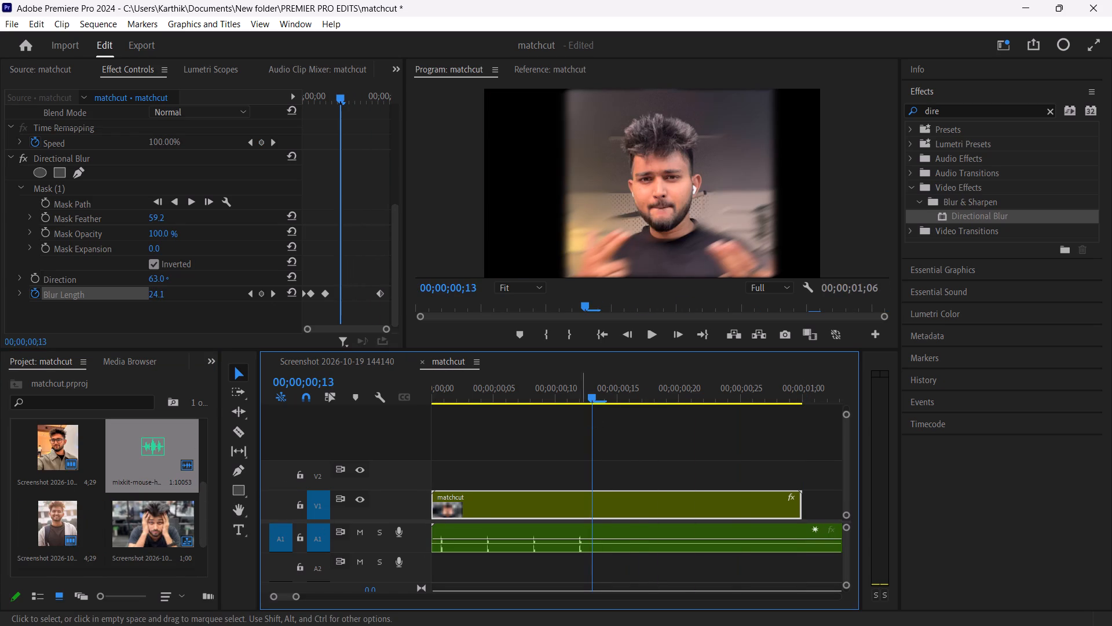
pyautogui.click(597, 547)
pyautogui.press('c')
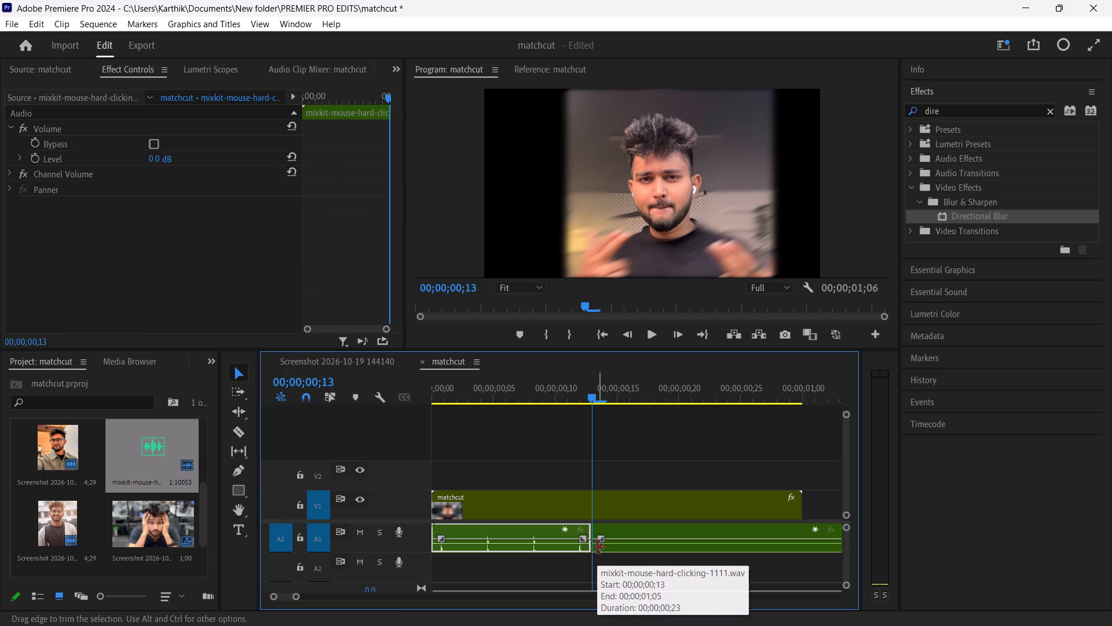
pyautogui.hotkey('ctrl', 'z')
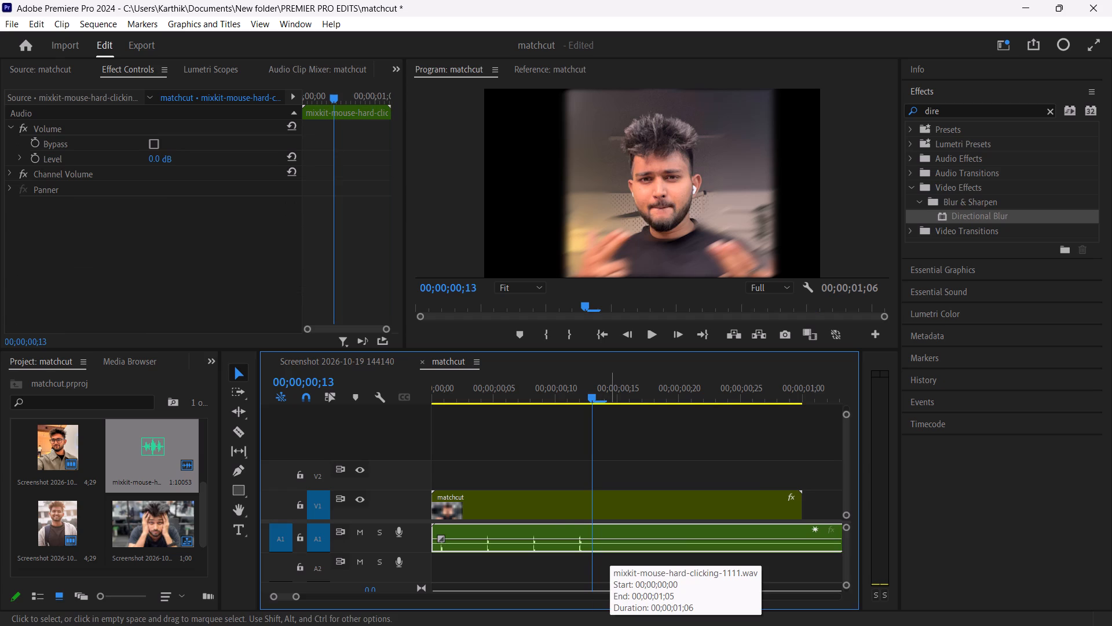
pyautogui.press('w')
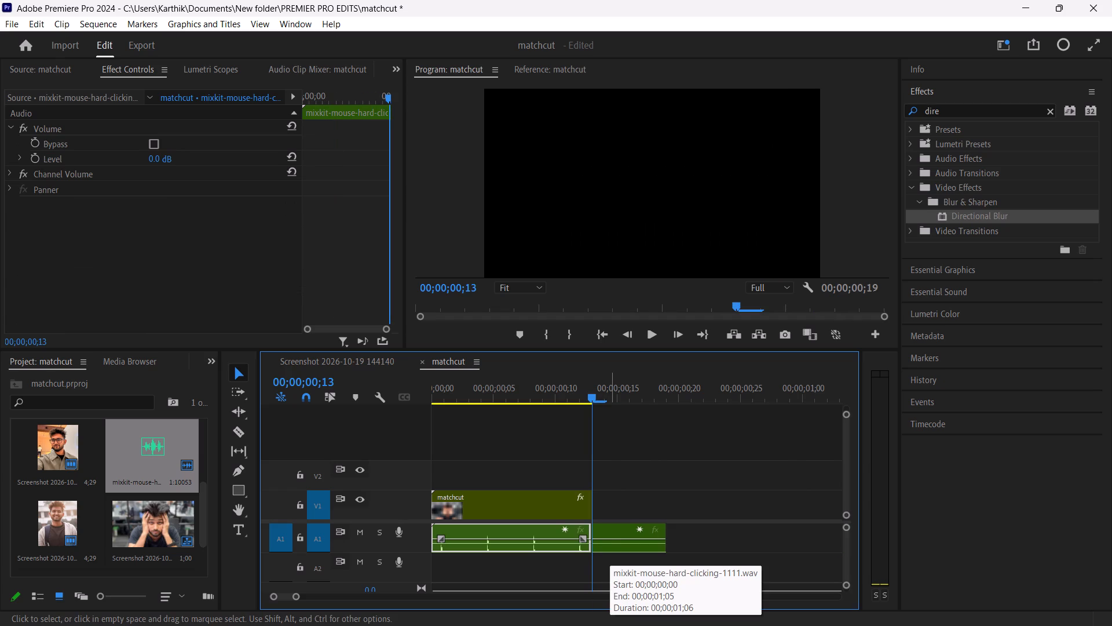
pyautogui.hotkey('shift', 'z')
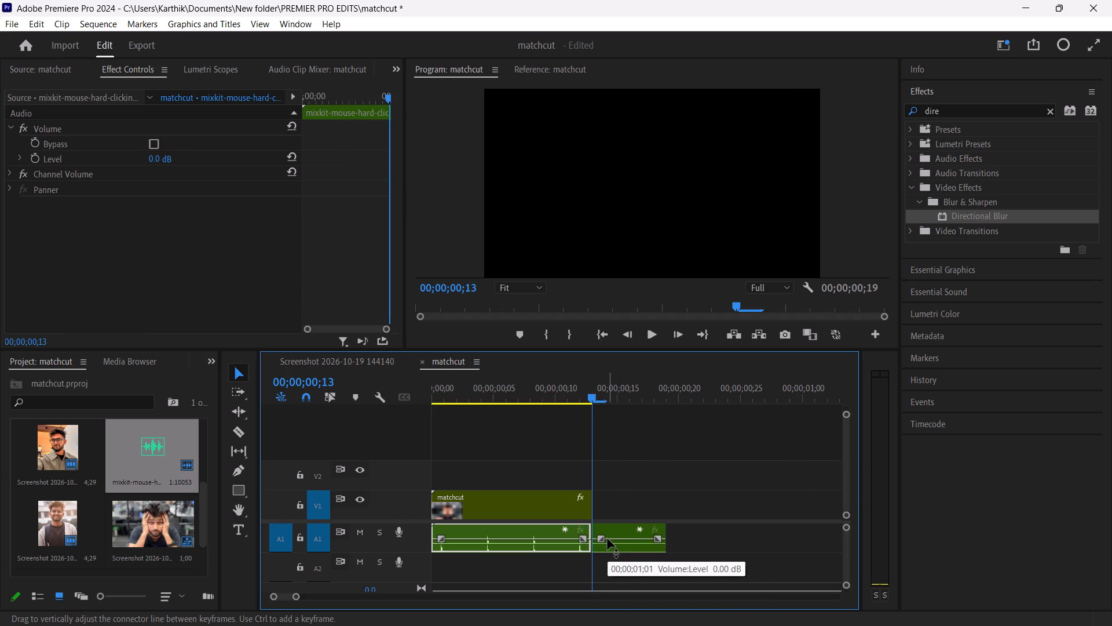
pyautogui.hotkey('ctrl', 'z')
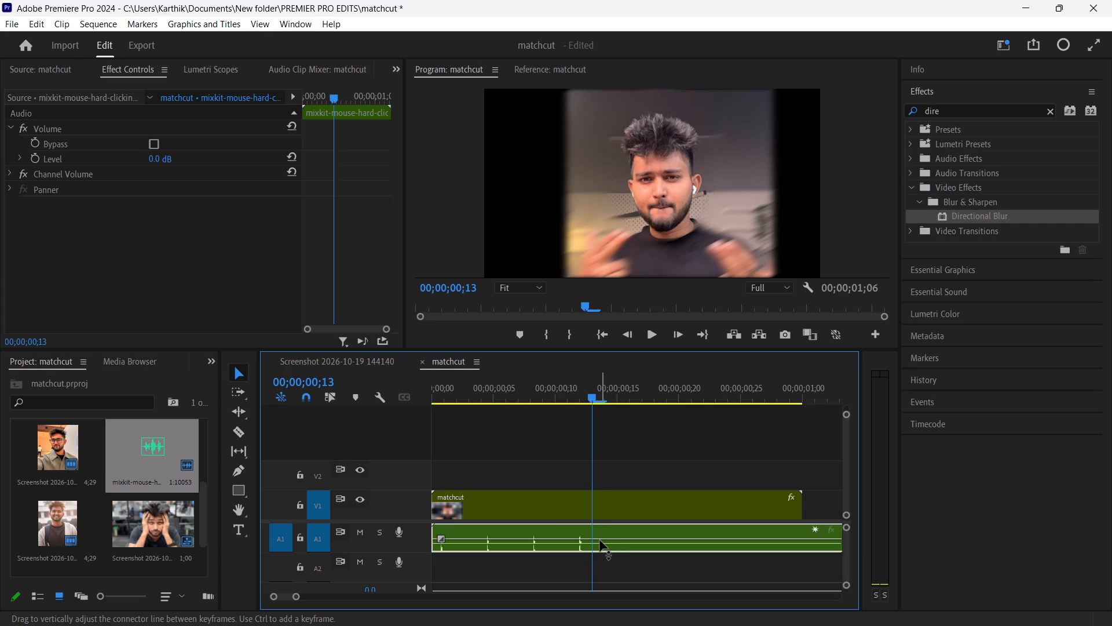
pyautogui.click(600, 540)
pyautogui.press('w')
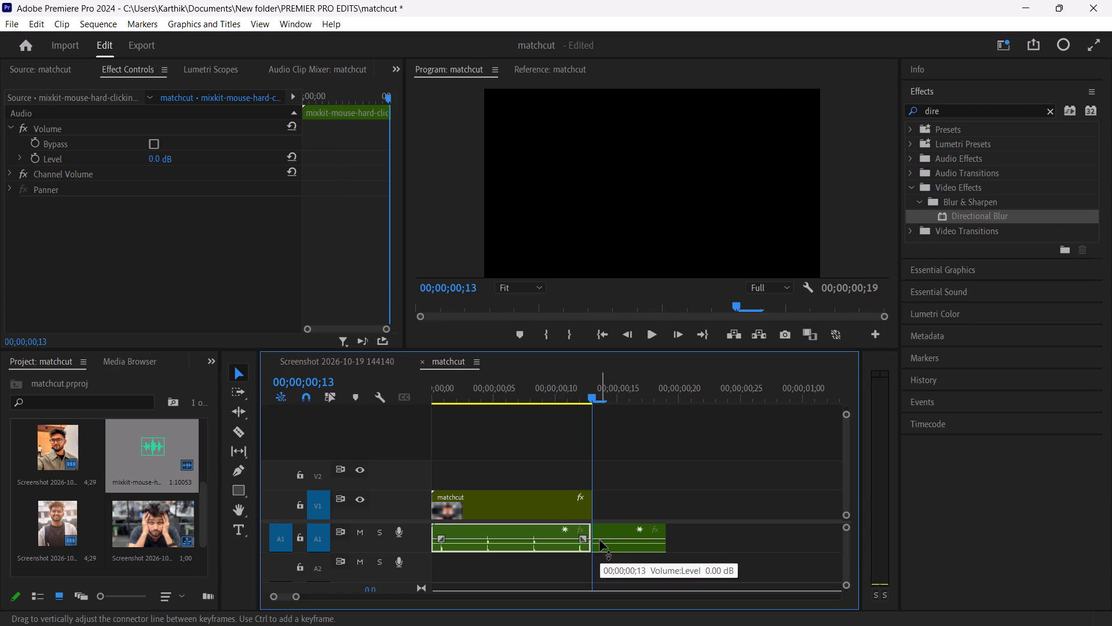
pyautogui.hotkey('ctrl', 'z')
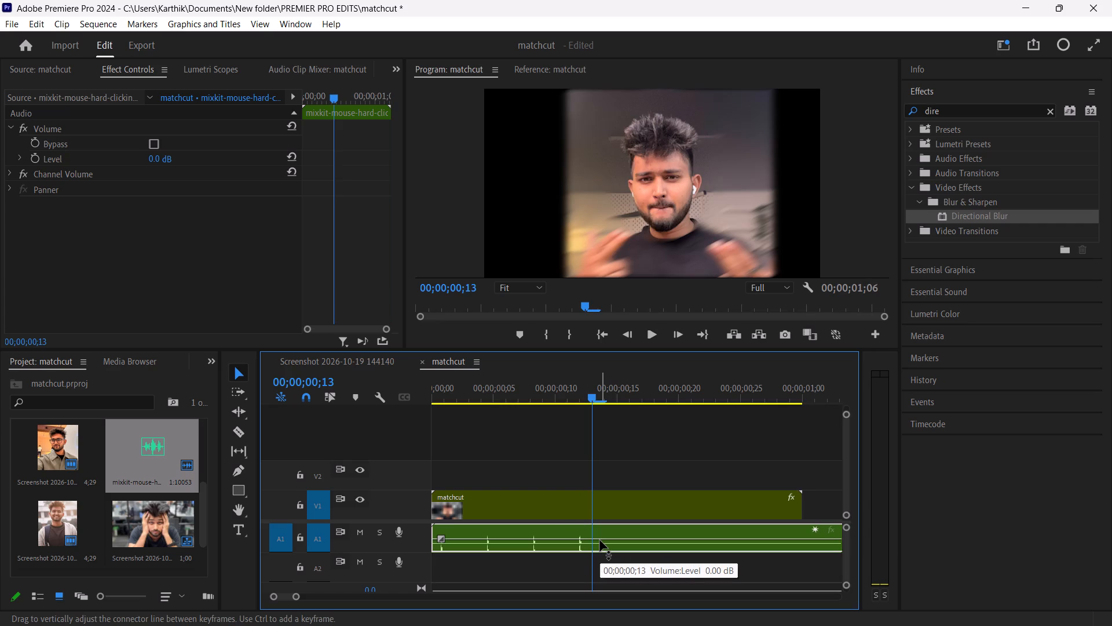
# Cut the mouse-clicking audio on A1 at 00;00;00;13 and delete the part after the cut.
pyautogui.press('c')
pyautogui.click(606, 535)
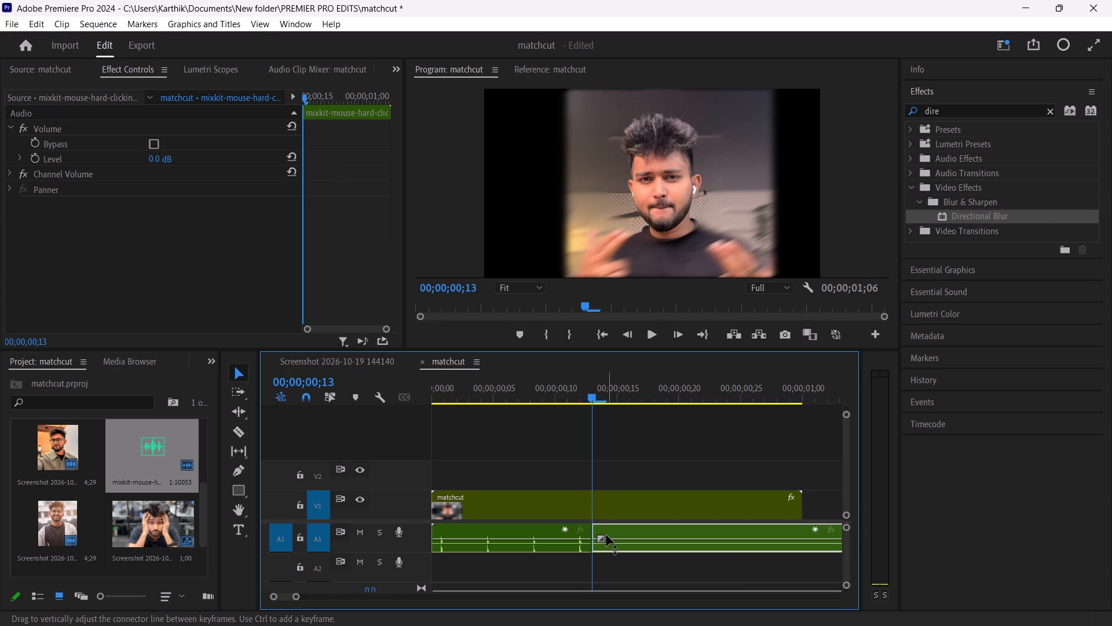
pyautogui.press('BackSpace')
# Duplicate the trimmed mouse-clicking clip twice along A1, end to end, with copies starting at 00;00;00;13 and 00;00;00;26.
pyautogui.click(547, 536)
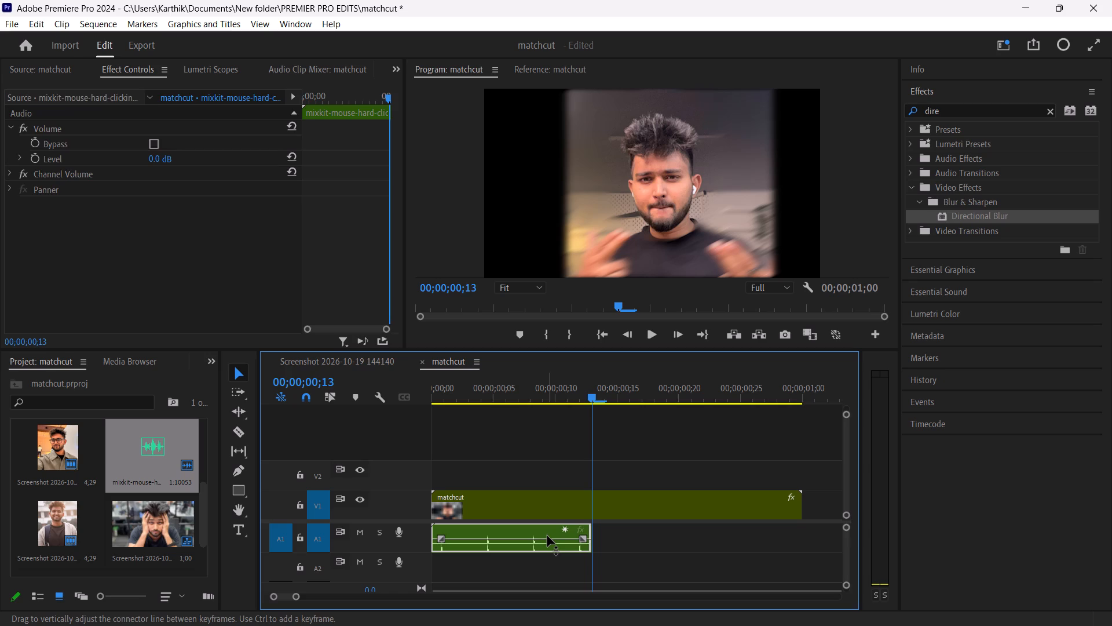
pyautogui.keyDown('alt'); pyautogui.moveTo(540, 533); pyautogui.dragTo(697, 527); pyautogui.keyUp('alt')
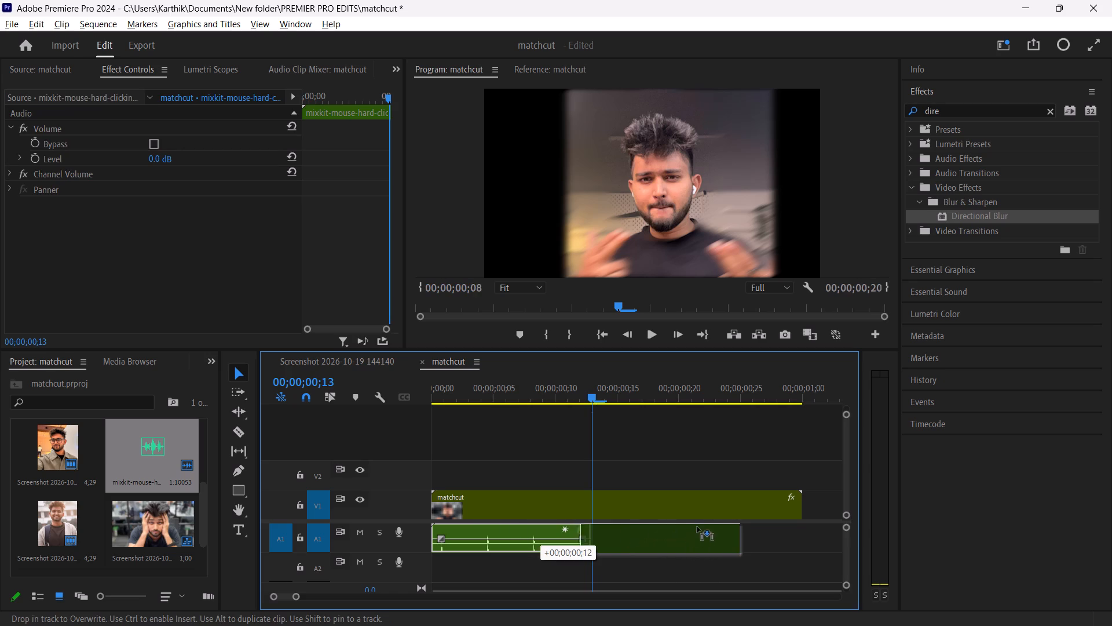
pyautogui.keyDown('alt'); pyautogui.moveTo(697, 527); pyautogui.dragTo(704, 527); pyautogui.keyUp('alt')
pyautogui.click(682, 529)
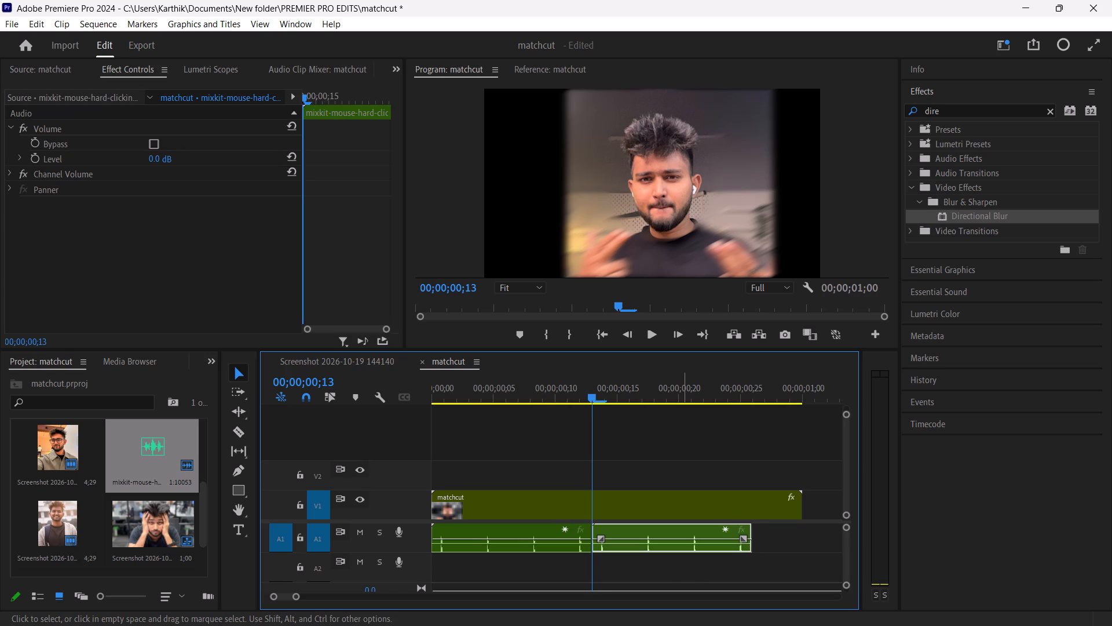
pyautogui.keyDown('alt'); pyautogui.moveTo(682, 529); pyautogui.dragTo(818, 523); pyautogui.keyUp('alt')
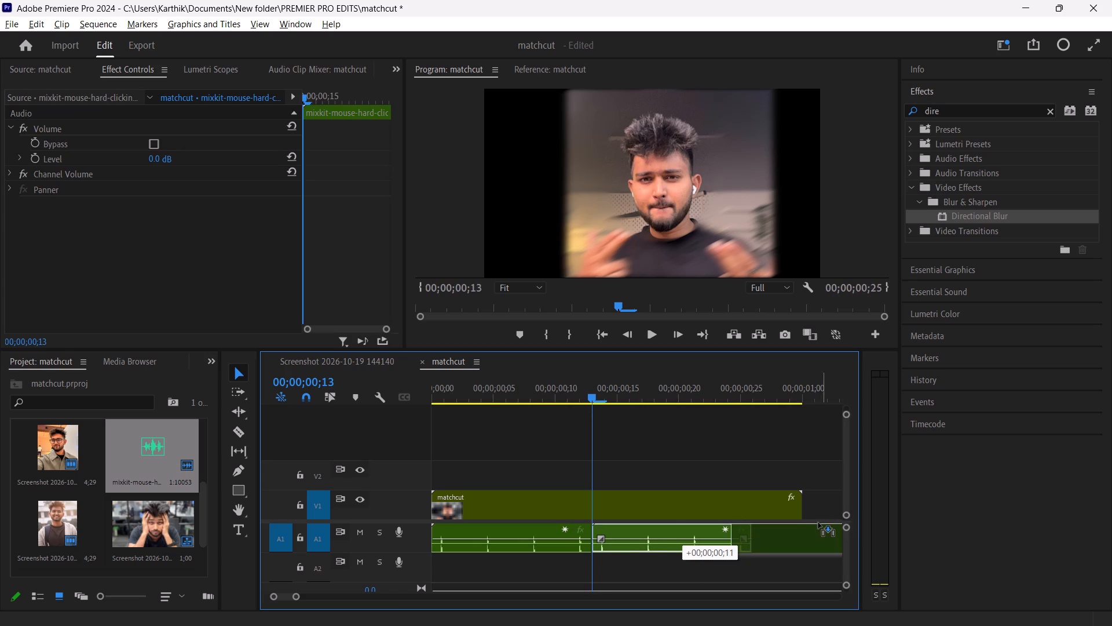
pyautogui.keyDown('alt'); pyautogui.moveTo(818, 523); pyautogui.dragTo(836, 520); pyautogui.keyUp('alt')
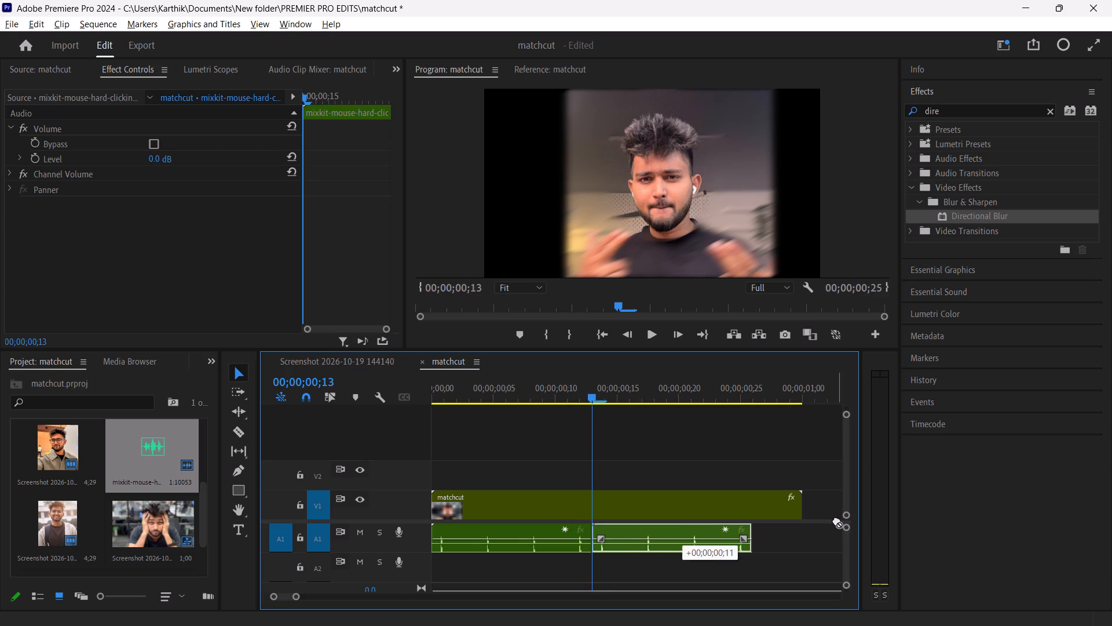
pyautogui.keyDown('alt'); pyautogui.moveTo(836, 520); pyautogui.dragTo(840, 524); pyautogui.keyUp('alt')
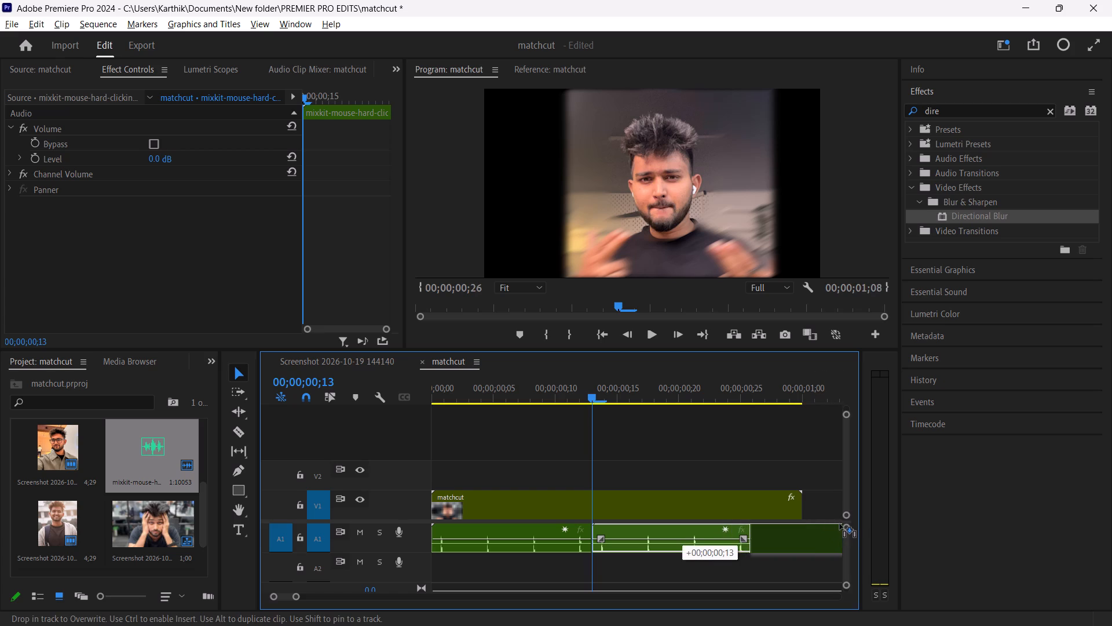
pyautogui.keyDown('alt'); pyautogui.moveTo(840, 524); pyautogui.dragTo(843, 524); pyautogui.keyUp('alt')
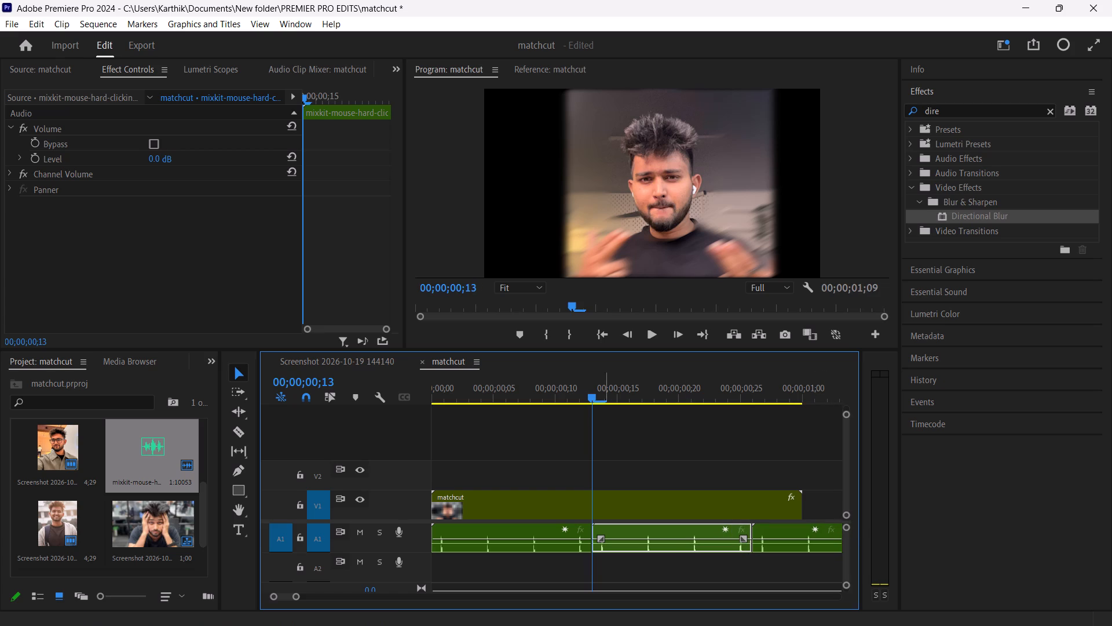
# Play the sequence from the start to review the repeated click sounds against the matchcut.
pyautogui.moveTo(594, 402); pyautogui.dragTo(401, 457)
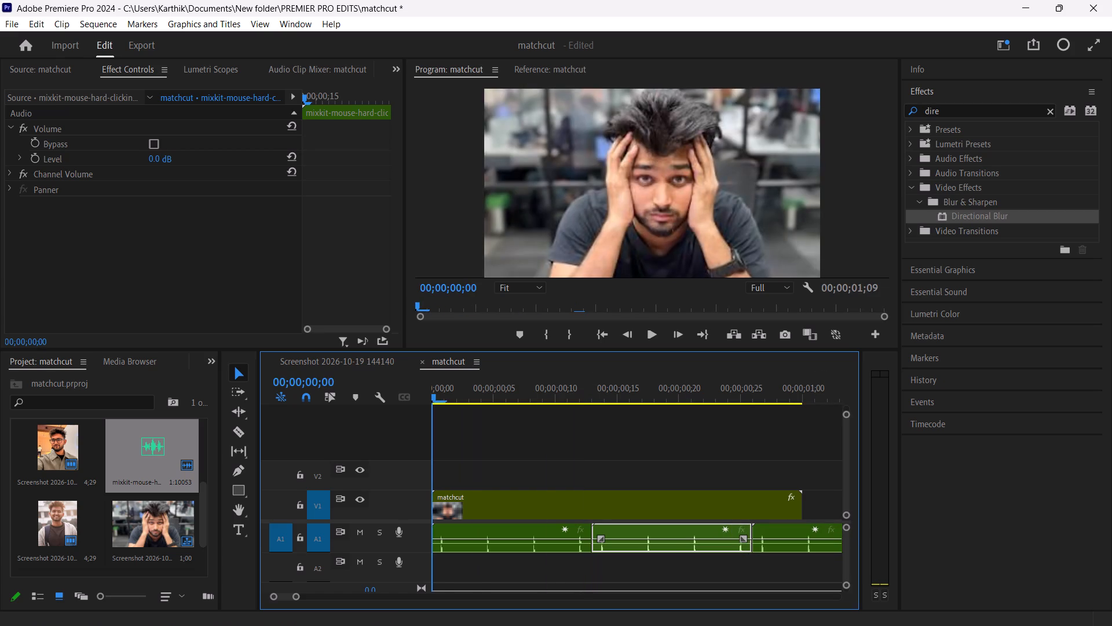
pyautogui.press('space')
pyautogui.press('space')
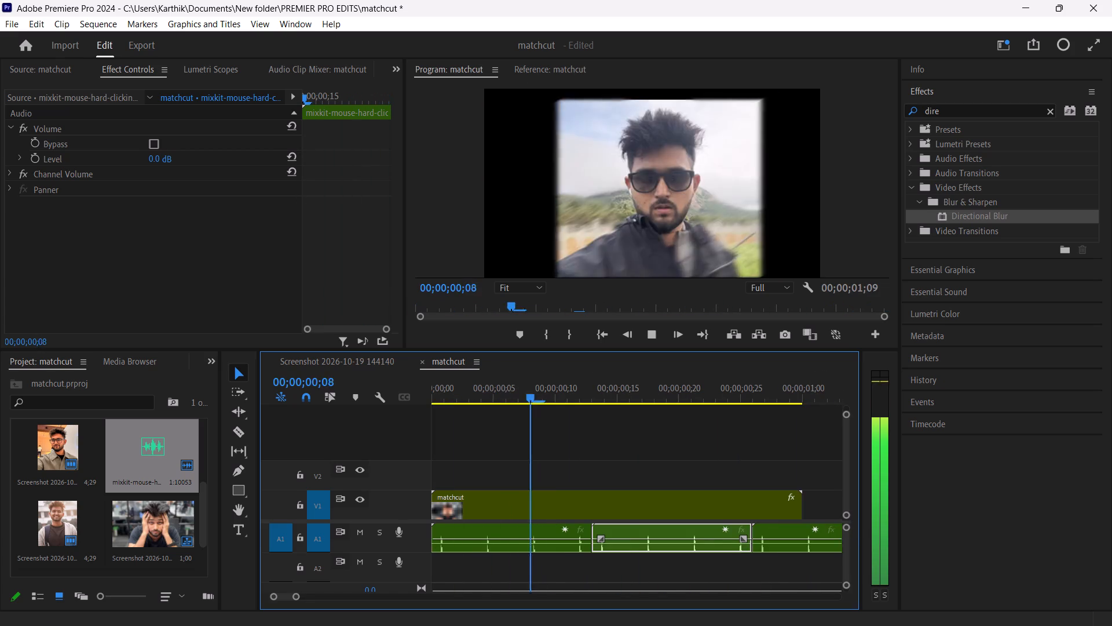
pyautogui.press('space')
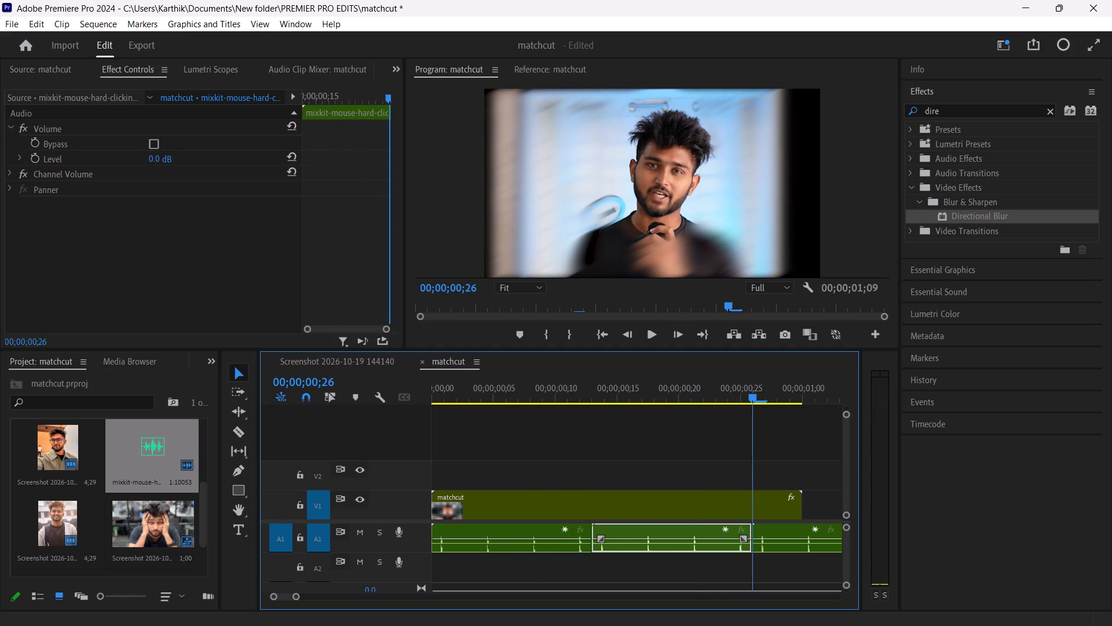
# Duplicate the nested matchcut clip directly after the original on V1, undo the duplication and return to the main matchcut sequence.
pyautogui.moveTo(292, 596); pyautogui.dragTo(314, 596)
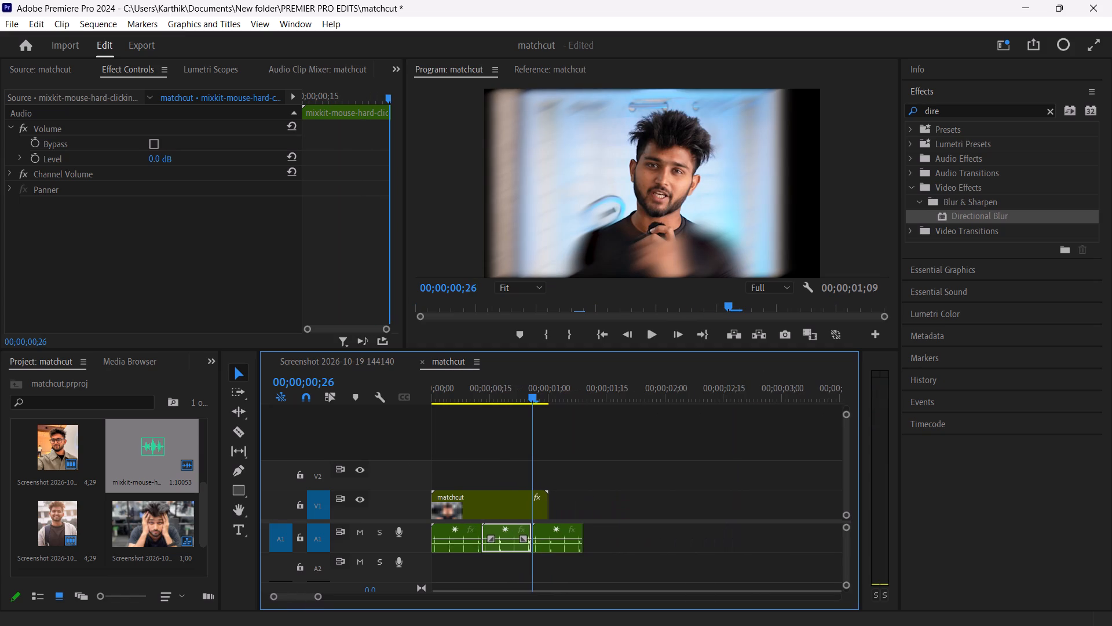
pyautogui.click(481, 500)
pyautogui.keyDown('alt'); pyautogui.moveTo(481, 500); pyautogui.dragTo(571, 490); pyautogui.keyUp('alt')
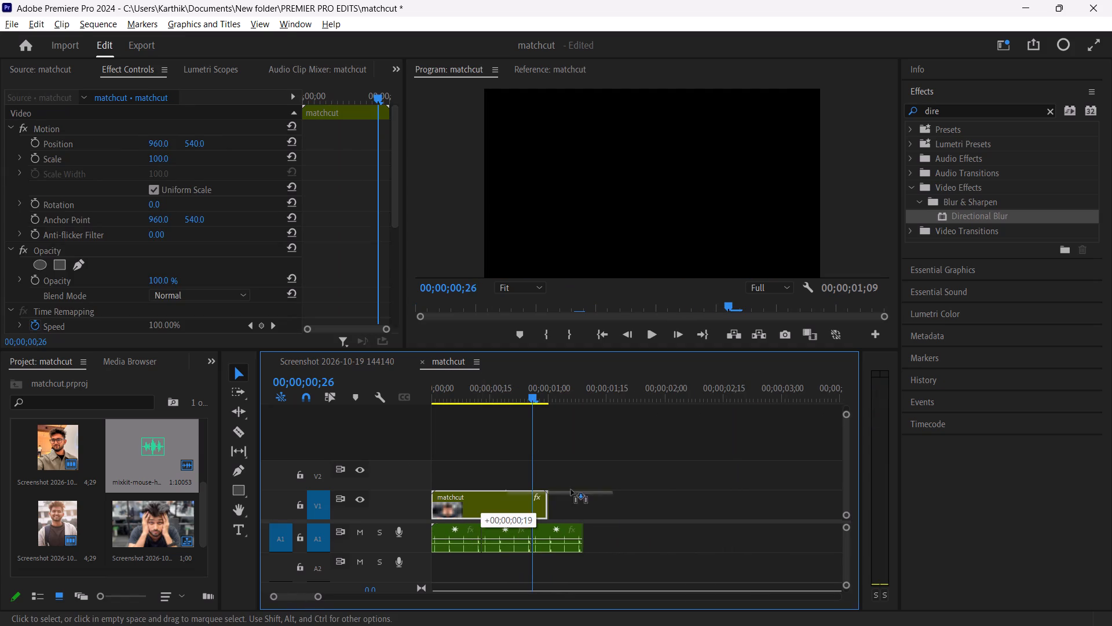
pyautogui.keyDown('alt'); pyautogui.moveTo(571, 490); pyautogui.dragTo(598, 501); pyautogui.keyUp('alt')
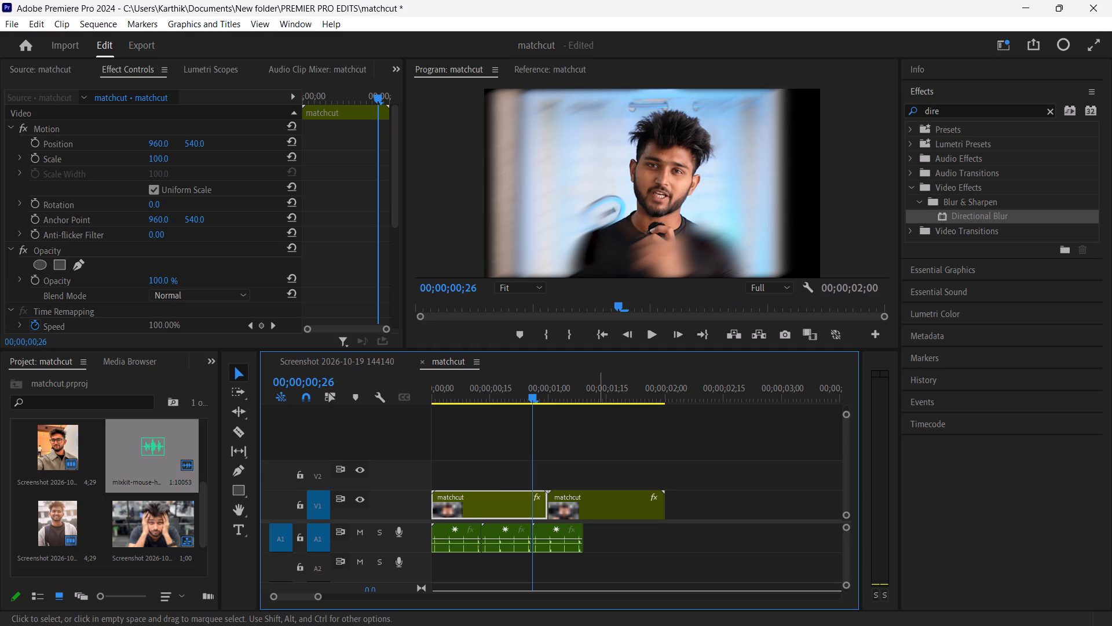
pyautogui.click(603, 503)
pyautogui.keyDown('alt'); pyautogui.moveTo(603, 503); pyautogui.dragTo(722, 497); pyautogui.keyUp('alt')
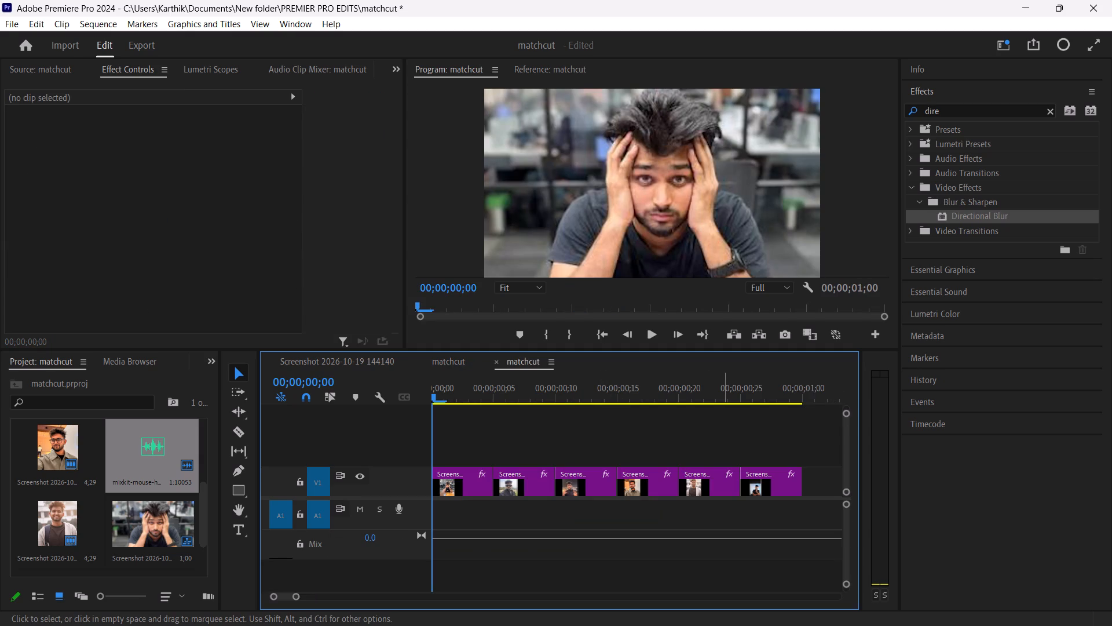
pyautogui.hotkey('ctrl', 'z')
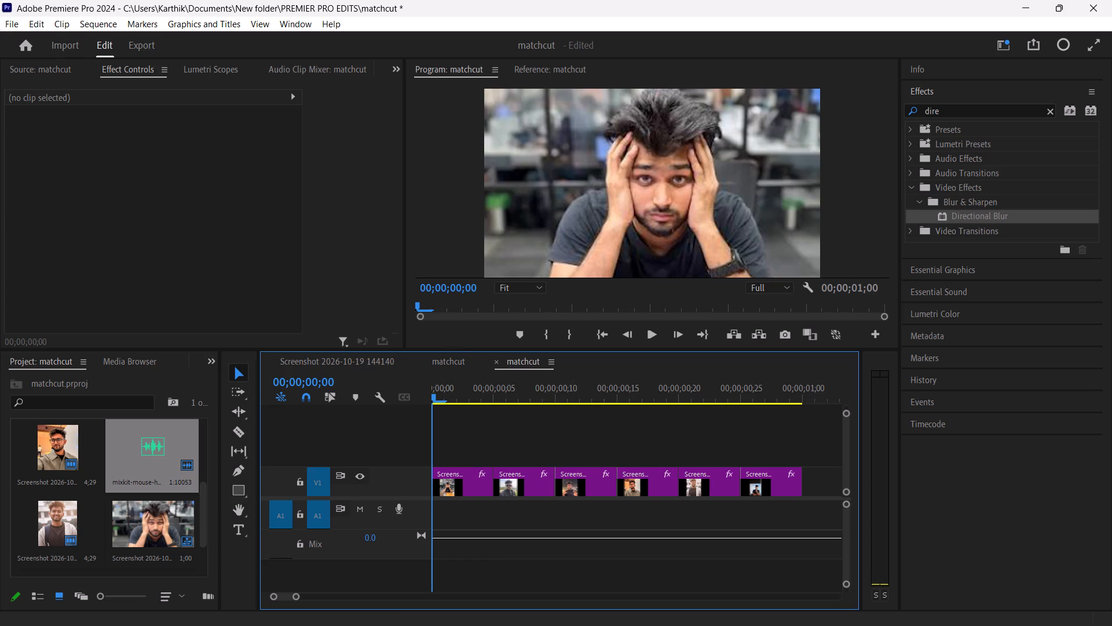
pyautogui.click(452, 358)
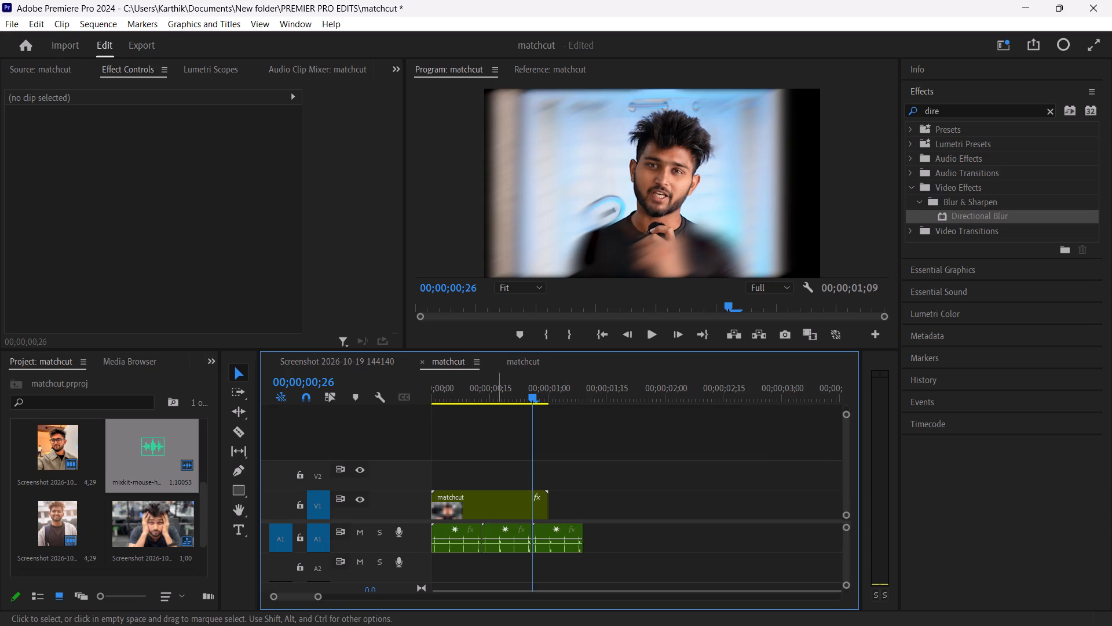
# Duplicate the nested matchcut clip on V1 so the copy starts at 00;00;01;00, directly after the original.
pyautogui.click(489, 490)
pyautogui.click(499, 494)
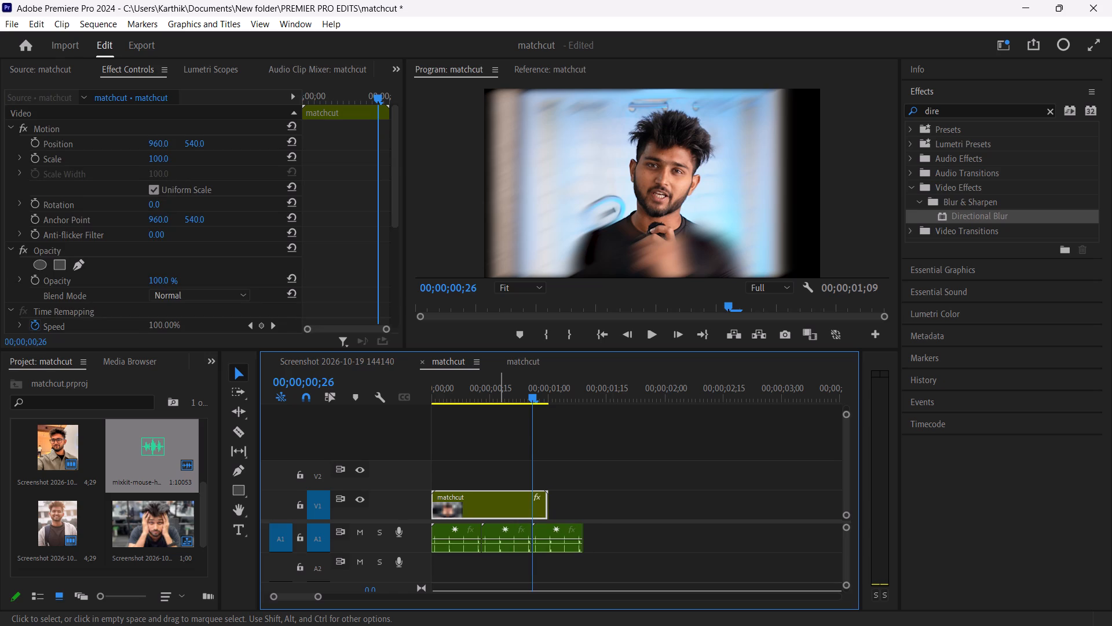
pyautogui.keyDown('alt'); pyautogui.moveTo(499, 494); pyautogui.dragTo(590, 487); pyautogui.keyUp('alt')
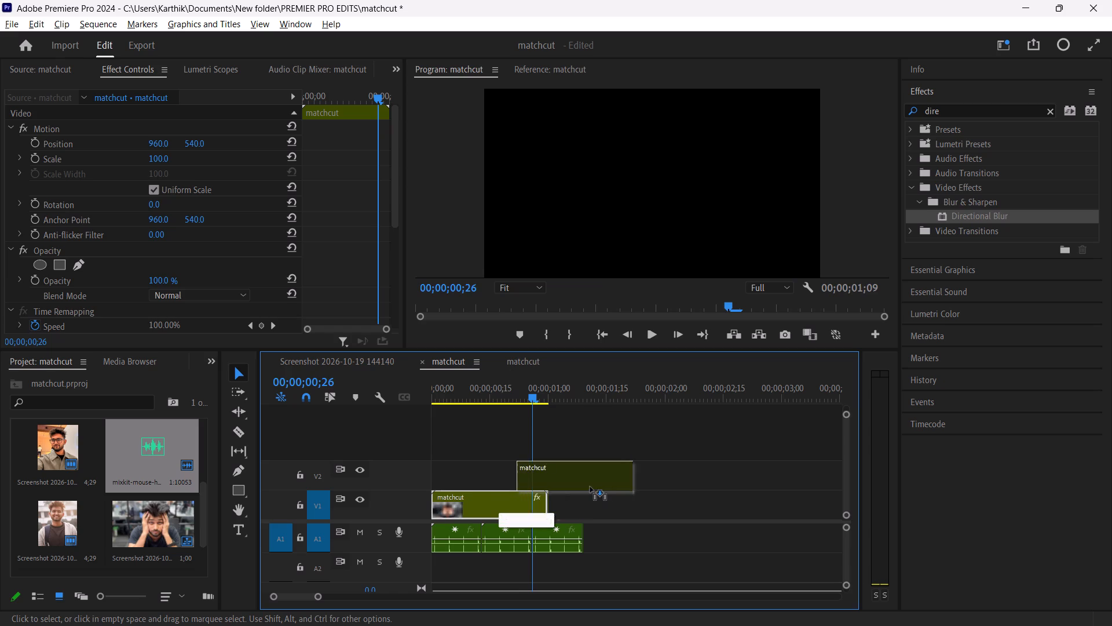
pyautogui.keyDown('alt'); pyautogui.moveTo(590, 487); pyautogui.dragTo(614, 508); pyautogui.keyUp('alt')
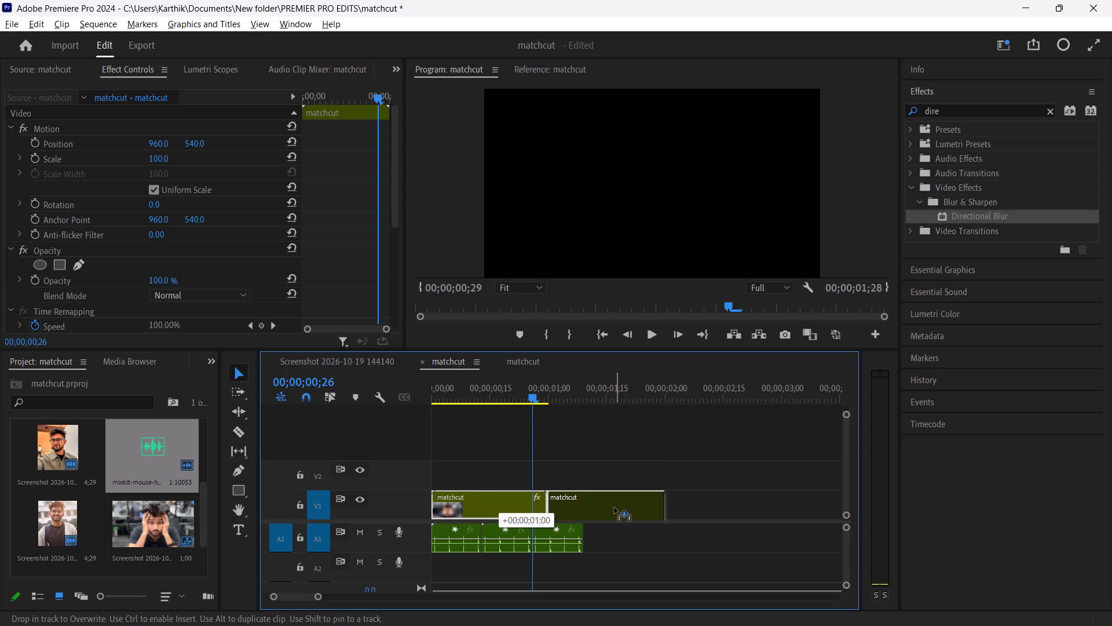
pyautogui.click(614, 508)
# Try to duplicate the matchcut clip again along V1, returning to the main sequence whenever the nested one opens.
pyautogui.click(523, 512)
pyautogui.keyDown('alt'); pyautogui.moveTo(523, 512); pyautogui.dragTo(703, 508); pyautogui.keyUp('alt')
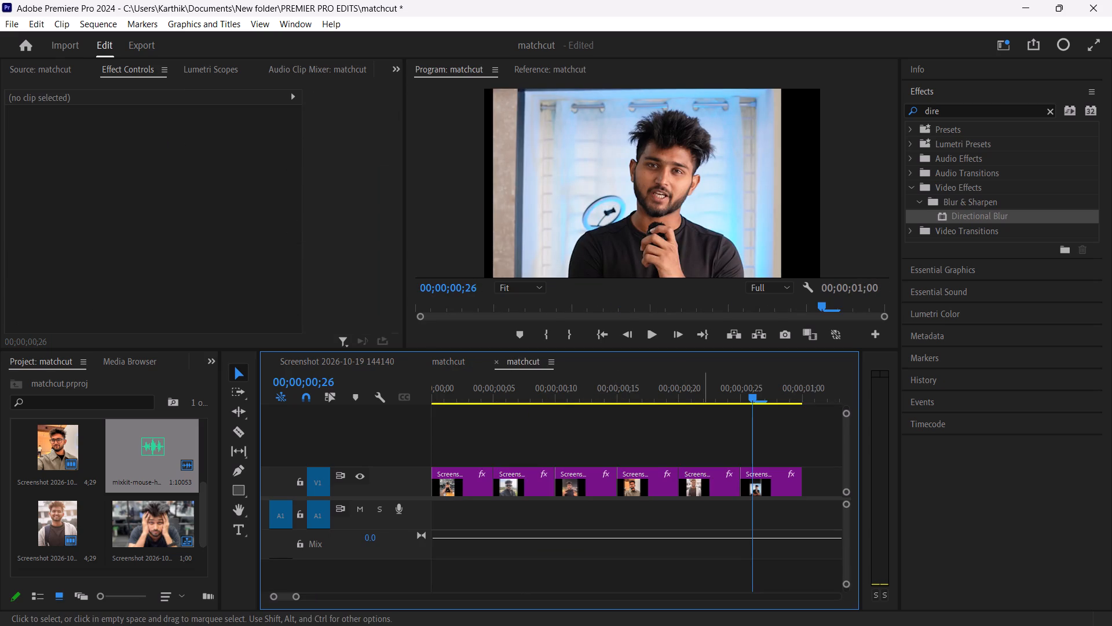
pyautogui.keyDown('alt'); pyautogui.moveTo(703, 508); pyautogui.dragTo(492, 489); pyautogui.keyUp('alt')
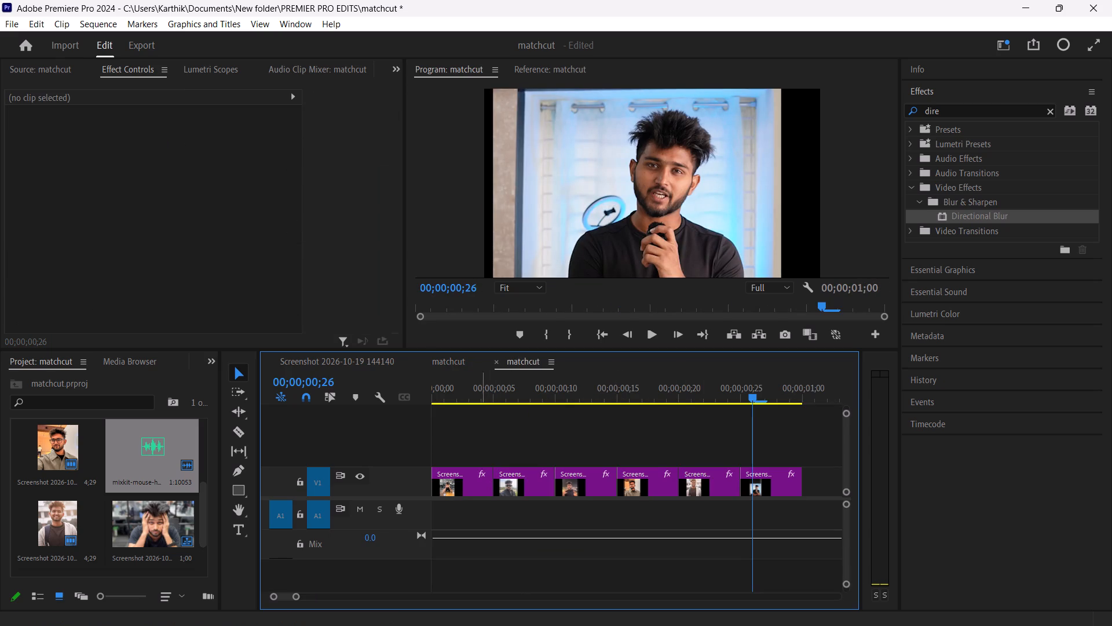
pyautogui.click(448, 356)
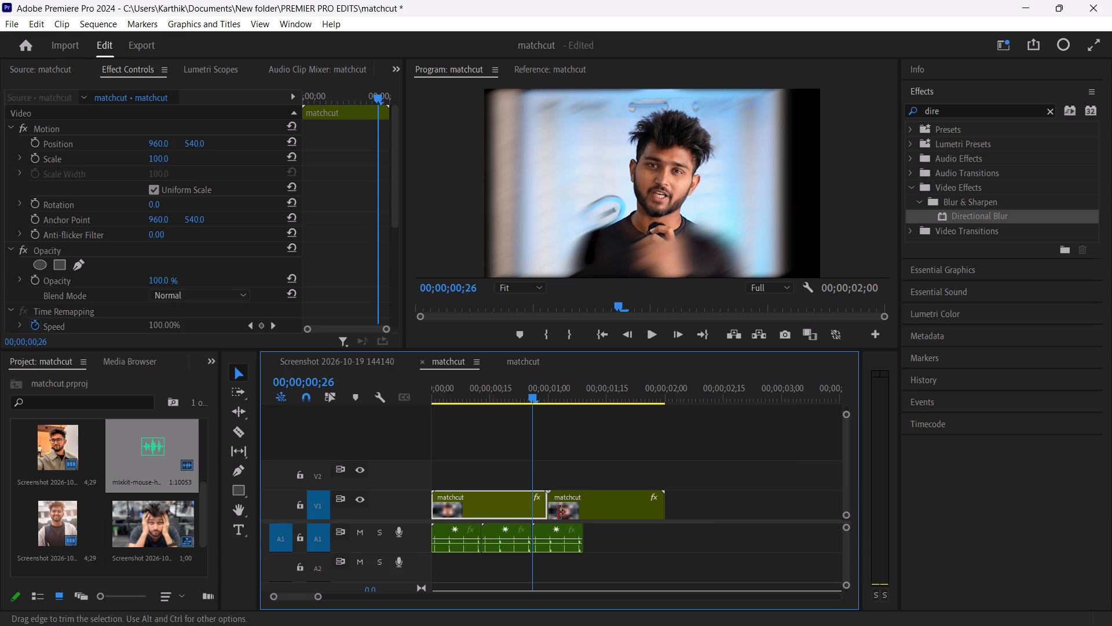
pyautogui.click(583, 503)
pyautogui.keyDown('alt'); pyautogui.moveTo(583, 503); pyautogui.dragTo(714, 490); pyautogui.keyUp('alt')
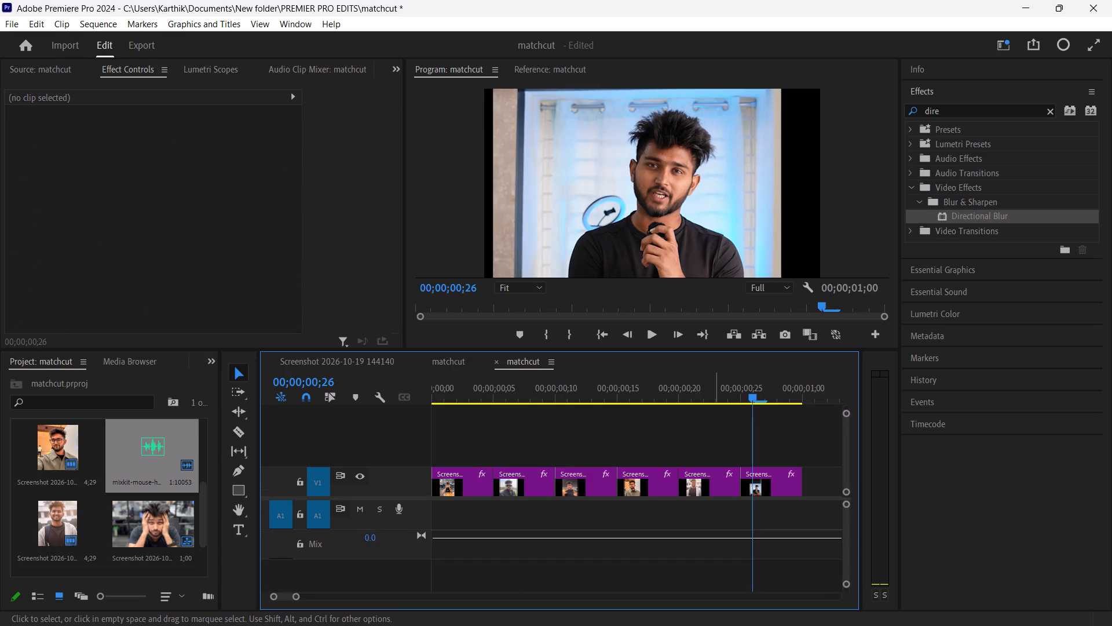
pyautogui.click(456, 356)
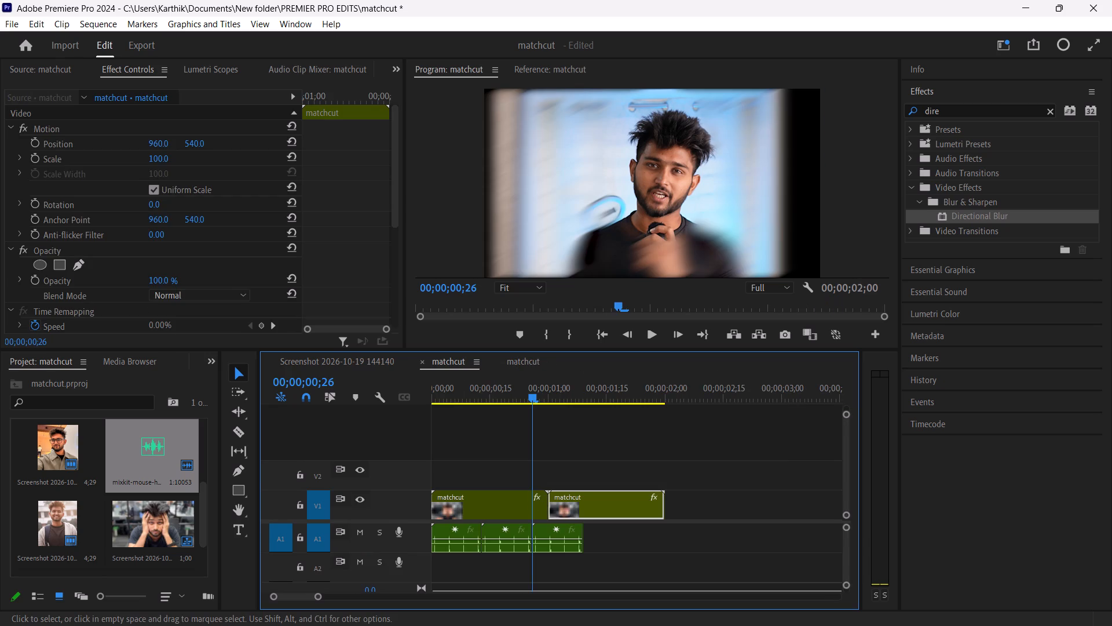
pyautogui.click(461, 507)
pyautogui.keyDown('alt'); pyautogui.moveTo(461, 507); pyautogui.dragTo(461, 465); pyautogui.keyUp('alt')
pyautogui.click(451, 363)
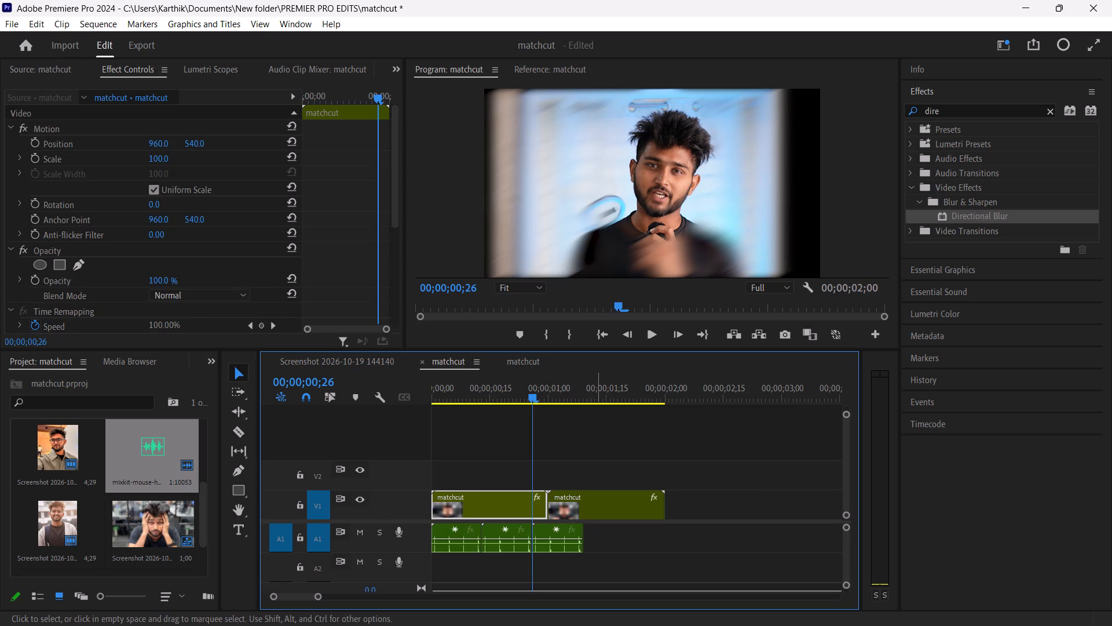
# Copy the second matchcut clip and paste it on V1 as a third clip, placed directly after the second at 00;00;02;00.
pyautogui.click(601, 516)
pyautogui.rightClick(601, 516)
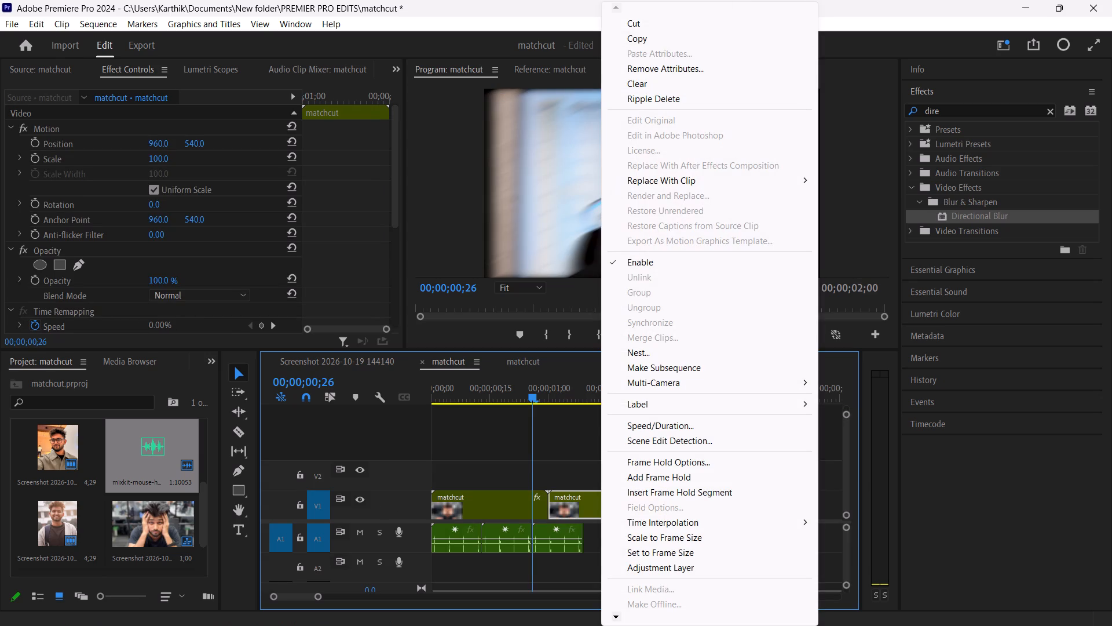
pyautogui.click(639, 36)
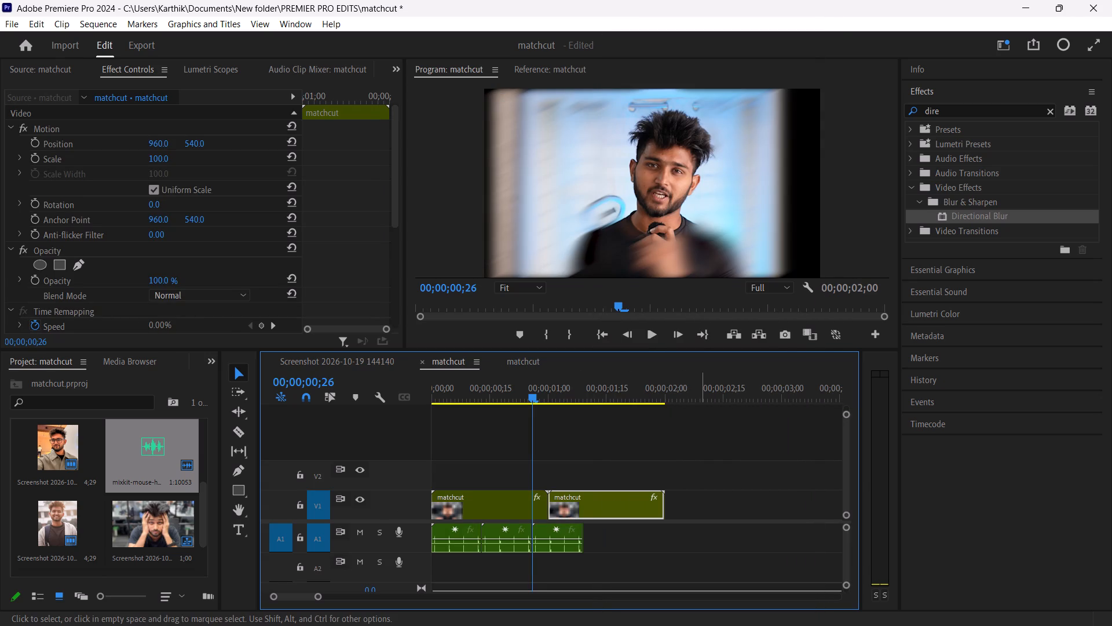
pyautogui.click(701, 508)
pyautogui.click(683, 398)
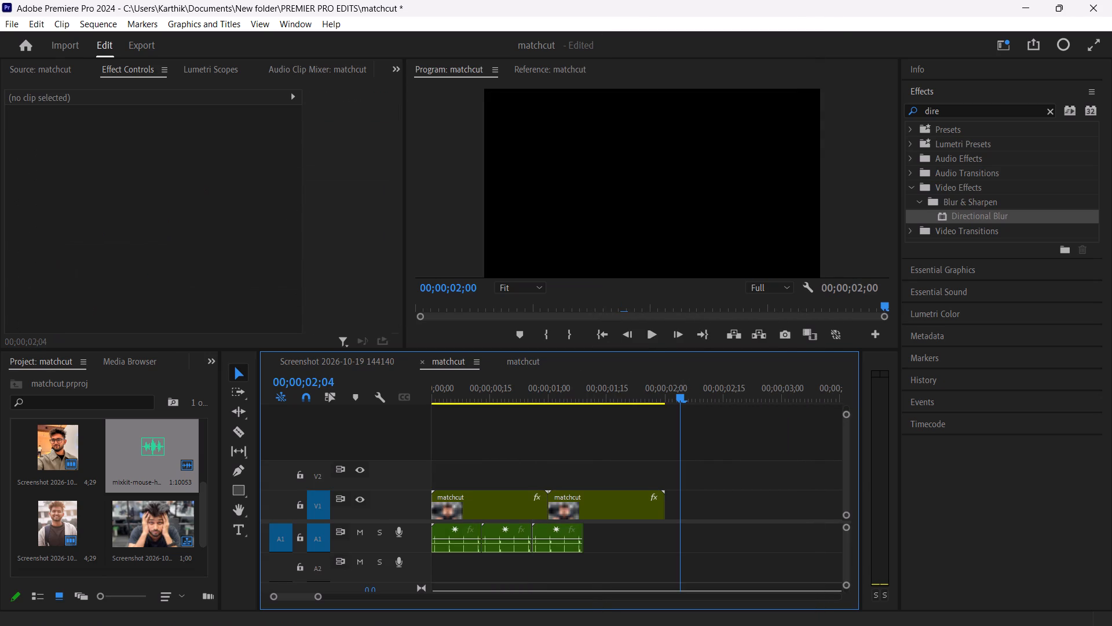
pyautogui.hotkey('ctrl', 'v')
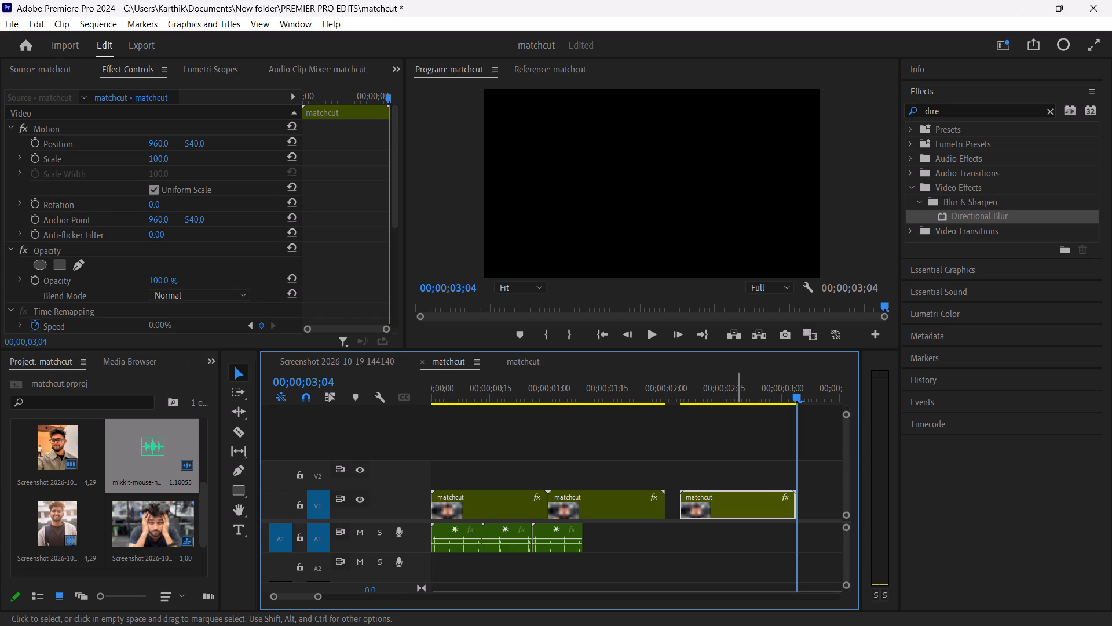
pyautogui.moveTo(735, 503); pyautogui.dragTo(713, 496)
# Group the three mouse-clicking audio clips on A1.
pyautogui.click(566, 527)
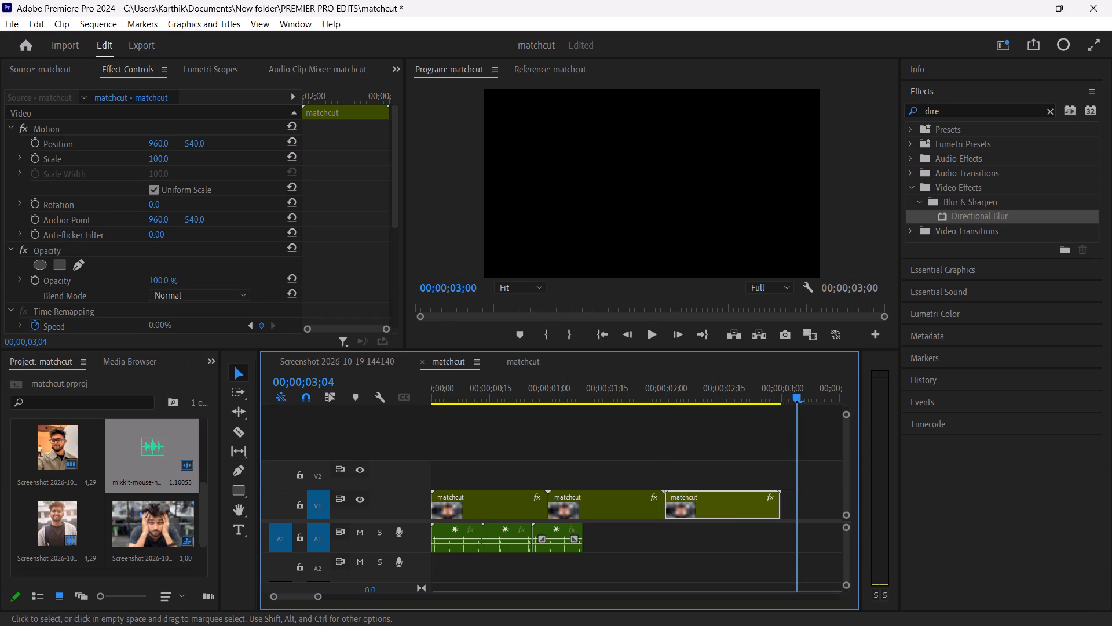
pyautogui.moveTo(601, 563); pyautogui.dragTo(503, 549)
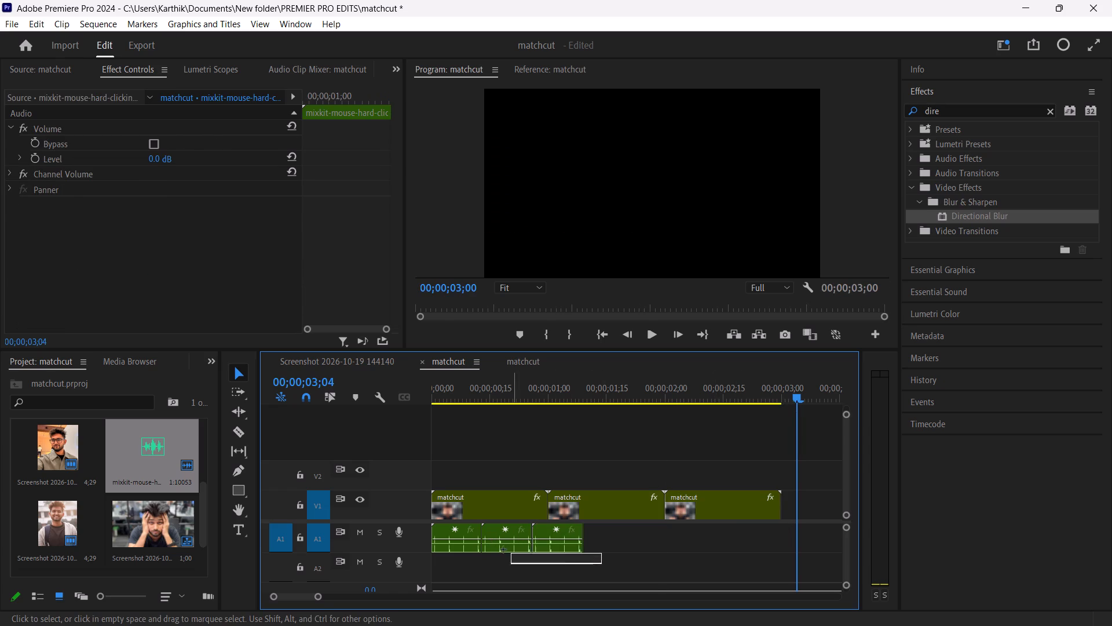
pyautogui.moveTo(503, 549); pyautogui.dragTo(462, 536)
pyautogui.rightClick(462, 536)
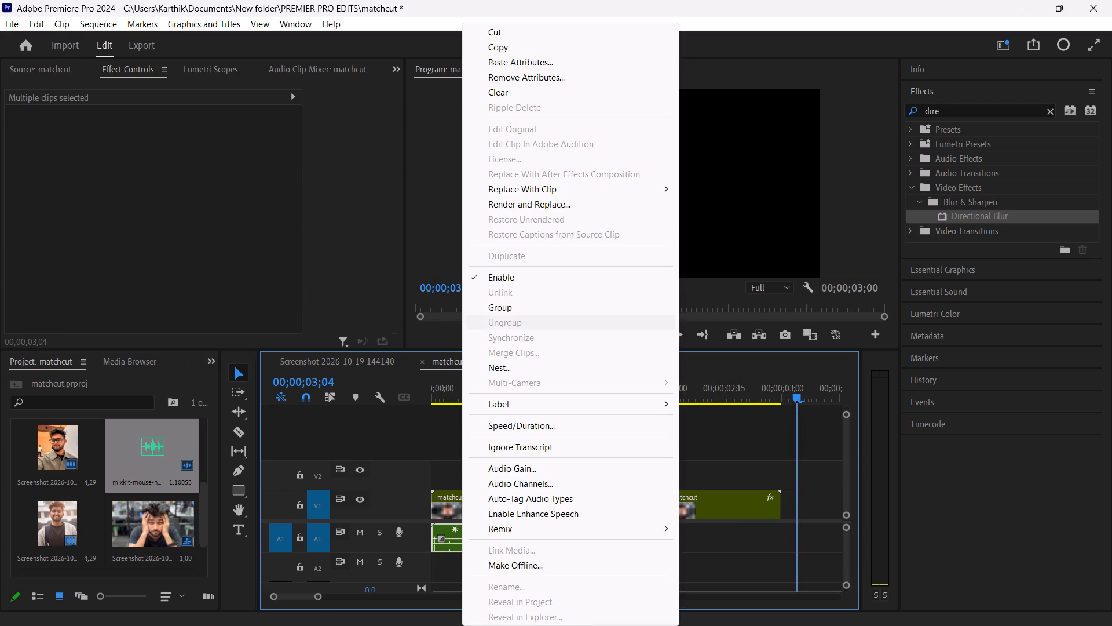
pyautogui.click(517, 305)
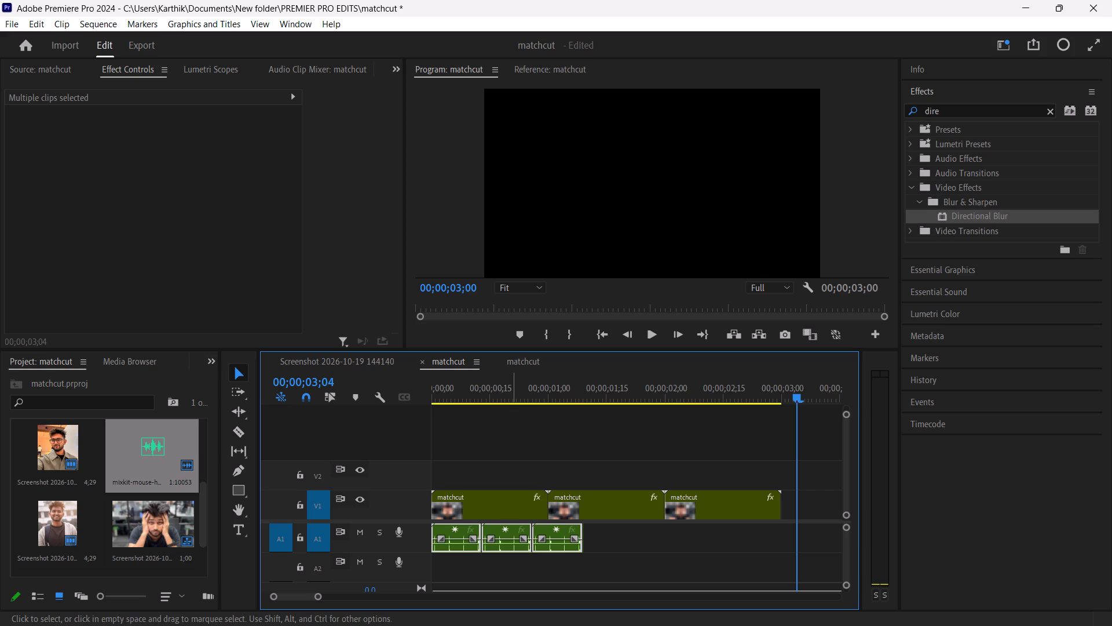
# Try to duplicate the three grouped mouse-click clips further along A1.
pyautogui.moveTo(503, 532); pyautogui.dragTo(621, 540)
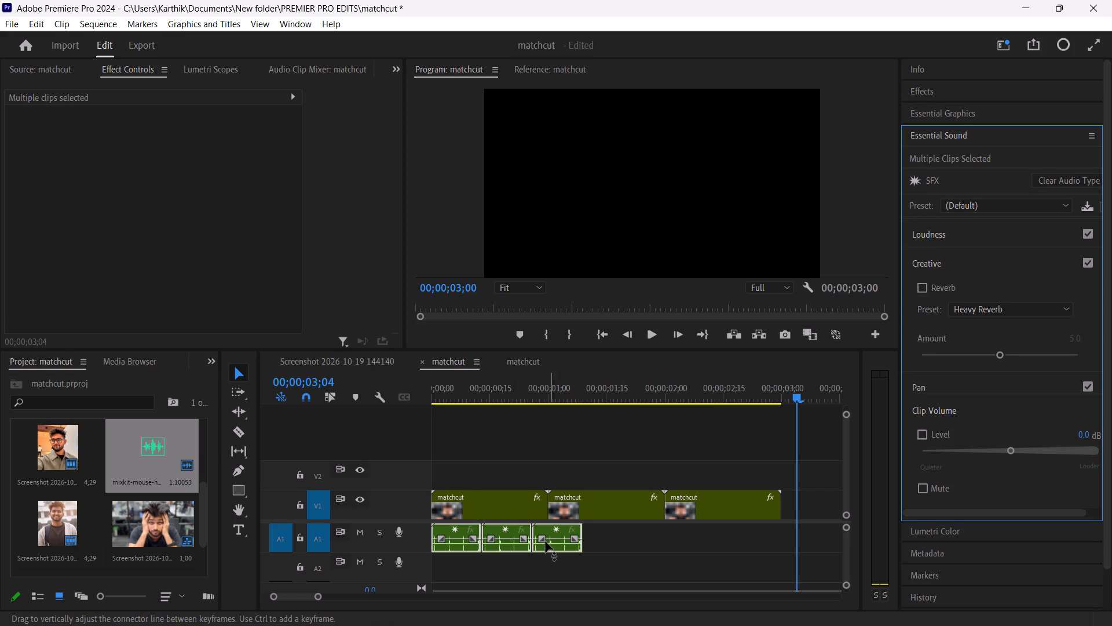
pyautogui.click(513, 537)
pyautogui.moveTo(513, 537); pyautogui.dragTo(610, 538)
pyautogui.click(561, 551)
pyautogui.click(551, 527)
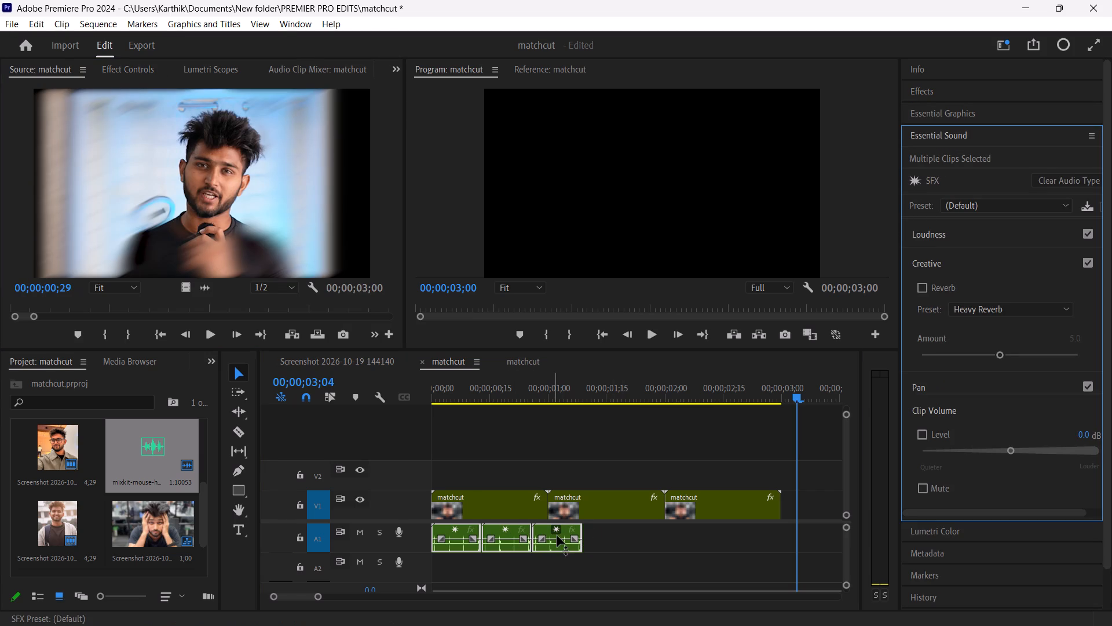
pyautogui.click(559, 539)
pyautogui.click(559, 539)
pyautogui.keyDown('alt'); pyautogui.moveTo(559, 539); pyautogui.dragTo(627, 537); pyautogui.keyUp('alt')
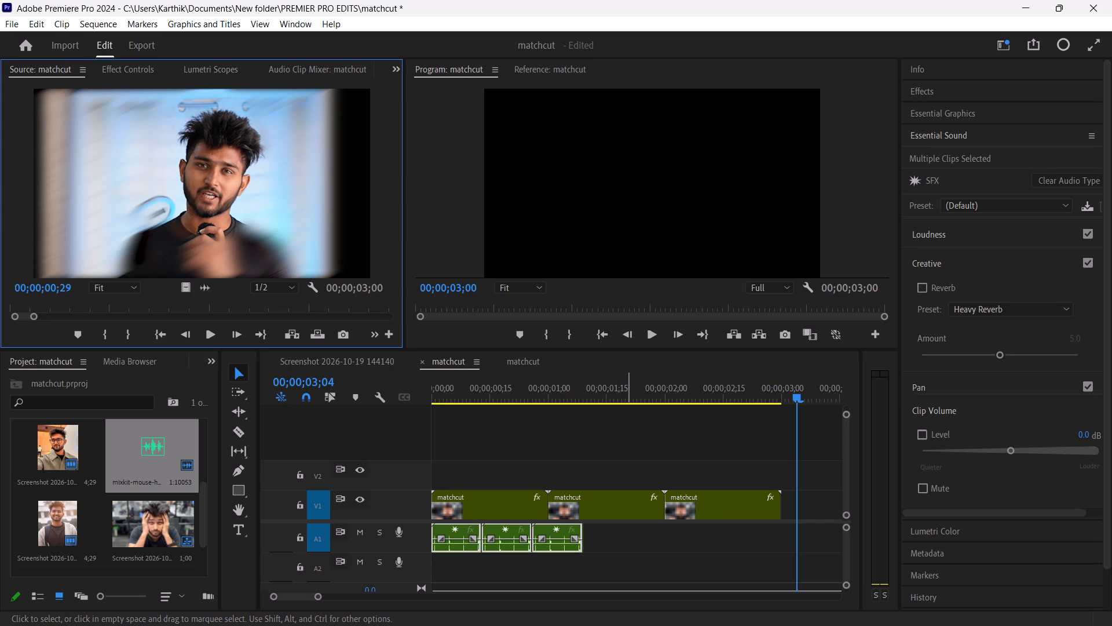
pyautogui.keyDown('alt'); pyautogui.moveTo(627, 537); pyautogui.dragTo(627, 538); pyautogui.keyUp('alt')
# Duplicate the grouped set of three mouse-click clips on A1 so the copies start directly after the originals at 00;00;01;09.
pyautogui.click(472, 541)
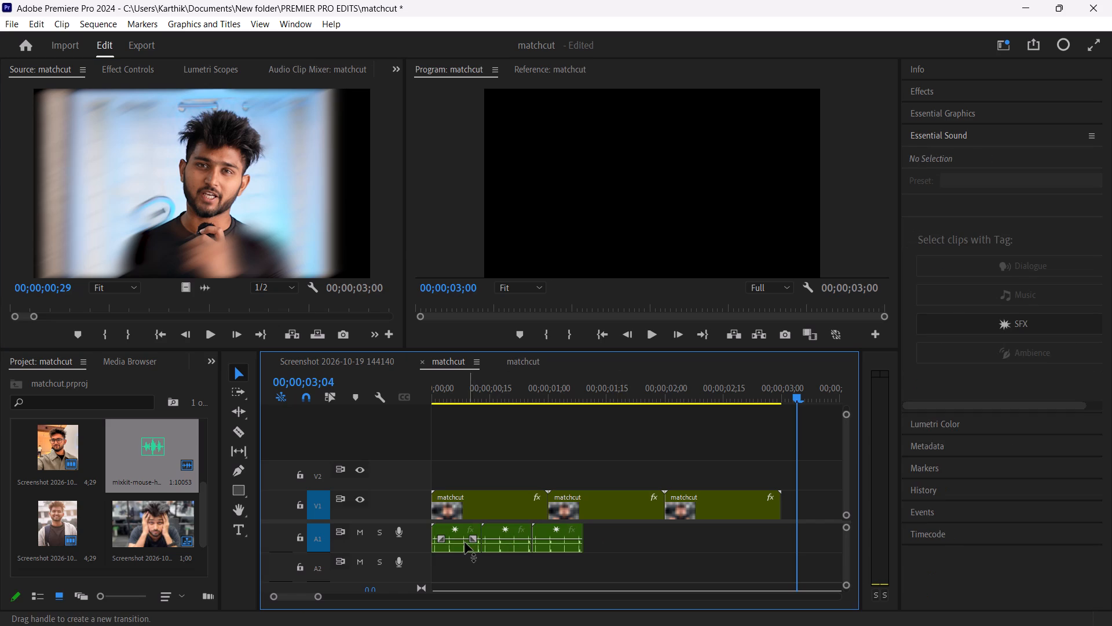
pyautogui.click(465, 543)
pyautogui.moveTo(596, 563); pyautogui.dragTo(467, 543)
pyautogui.rightClick(467, 543)
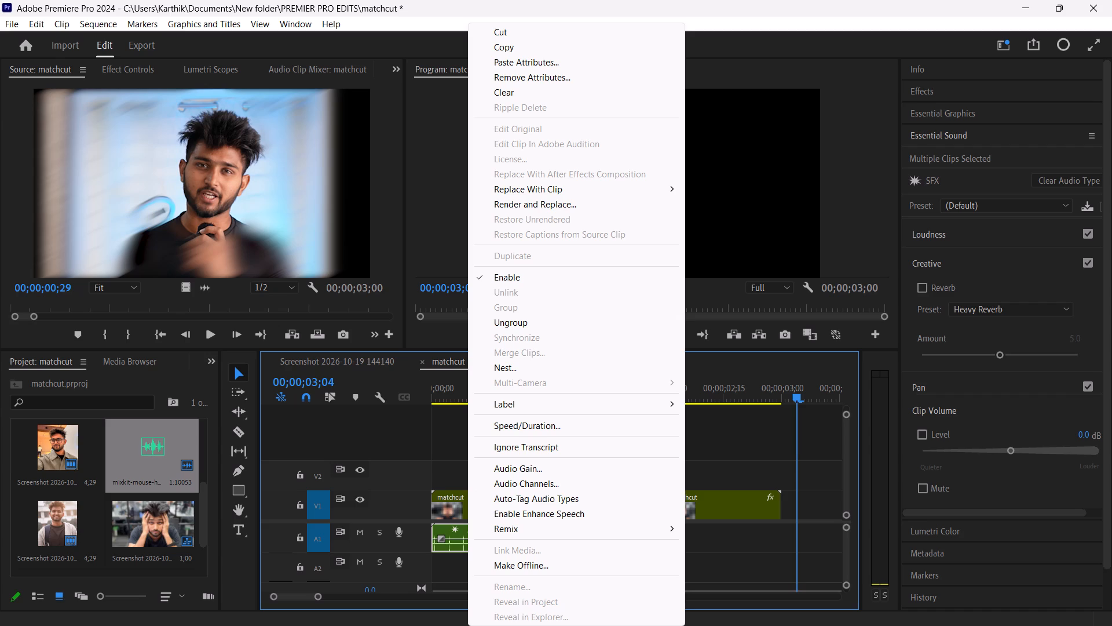
pyautogui.click(452, 534)
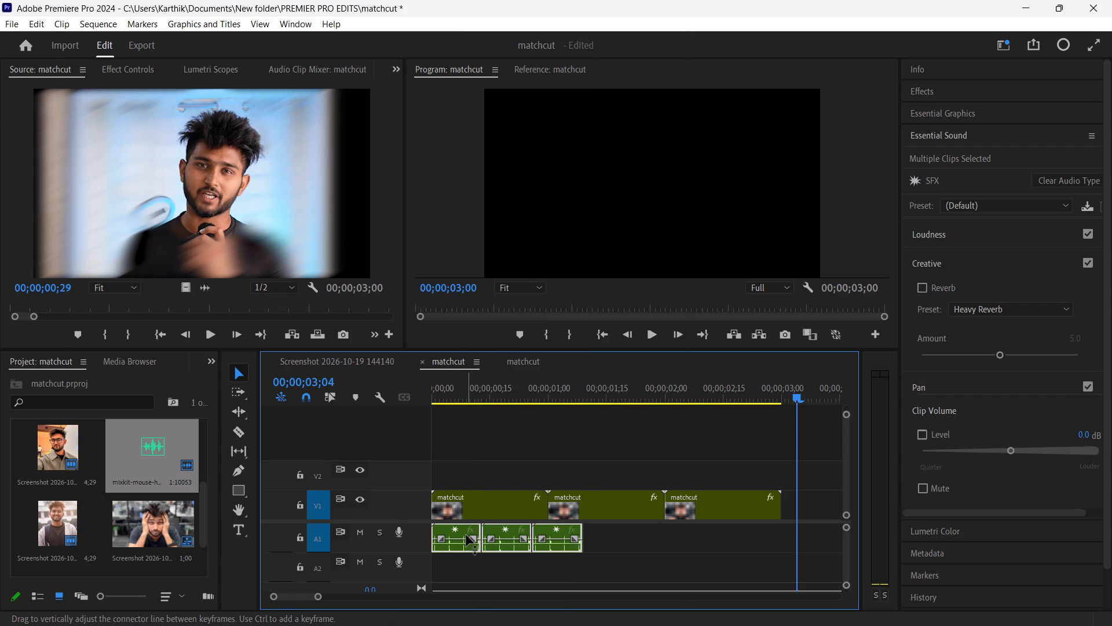
pyautogui.keyDown('alt'); pyautogui.moveTo(466, 535); pyautogui.dragTo(641, 529); pyautogui.keyUp('alt')
pyautogui.keyDown('alt'); pyautogui.moveTo(641, 529); pyautogui.dragTo(639, 529); pyautogui.keyUp('alt')
pyautogui.keyDown('alt'); pyautogui.moveTo(454, 548); pyautogui.dragTo(526, 549); pyautogui.keyUp('alt')
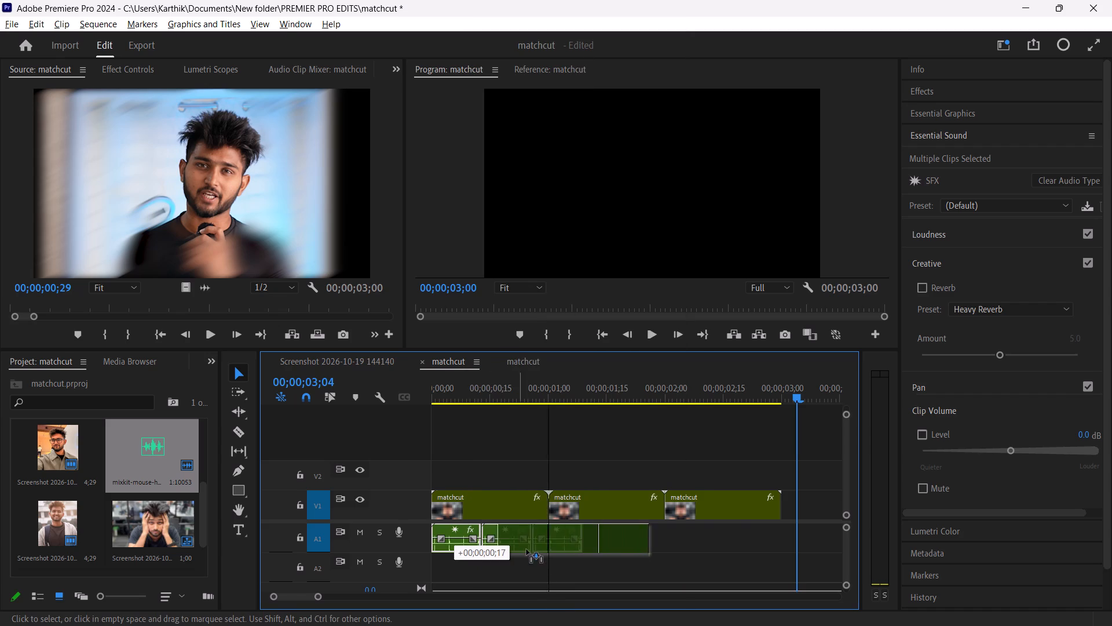
pyautogui.keyDown('alt'); pyautogui.moveTo(526, 549); pyautogui.dragTo(604, 545); pyautogui.keyUp('alt')
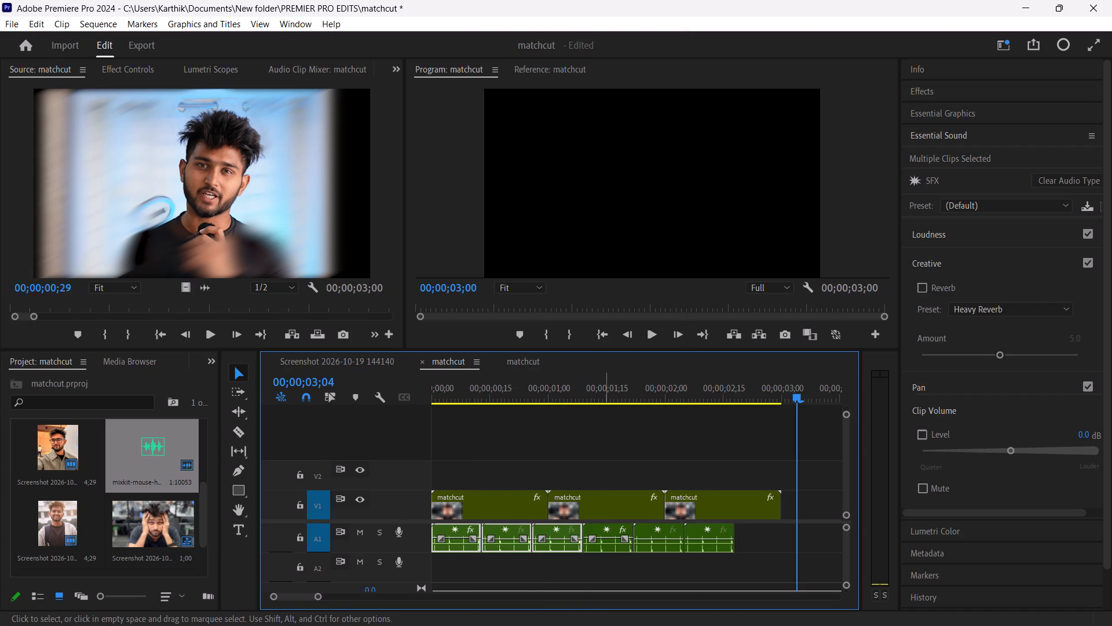
# Duplicate the fifth mouse-click clip on A1 and place the copy directly after the sixth, covering the end of the third matchcut clip.
pyautogui.click(646, 549)
pyautogui.keyDown('alt'); pyautogui.moveTo(646, 549); pyautogui.dragTo(692, 549); pyautogui.keyUp('alt')
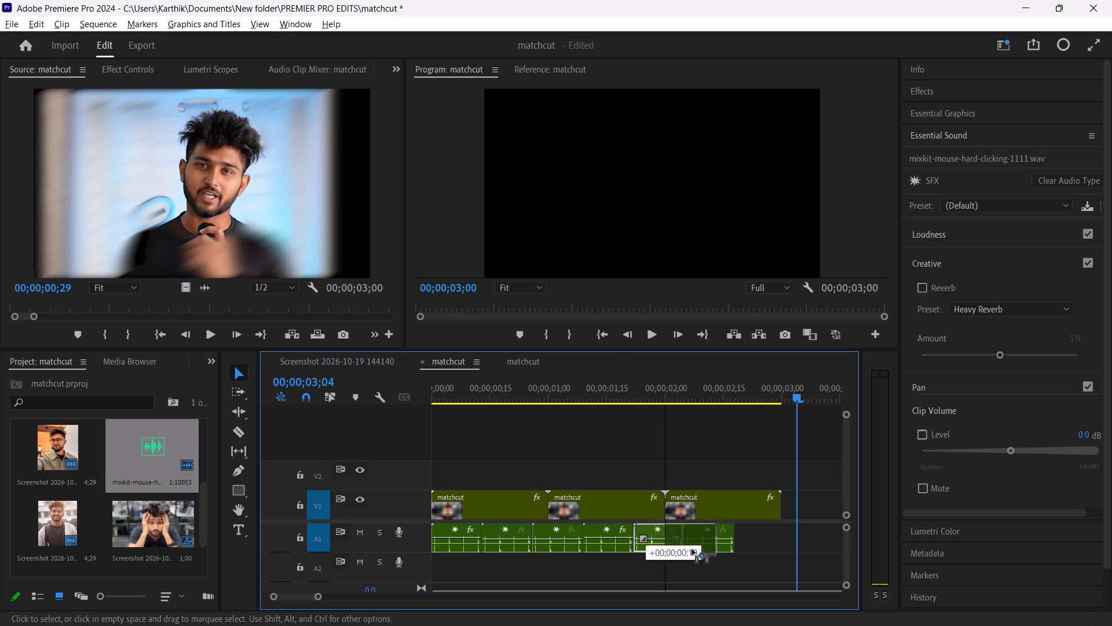
pyautogui.keyDown('alt'); pyautogui.moveTo(692, 549); pyautogui.dragTo(744, 541); pyautogui.keyUp('alt')
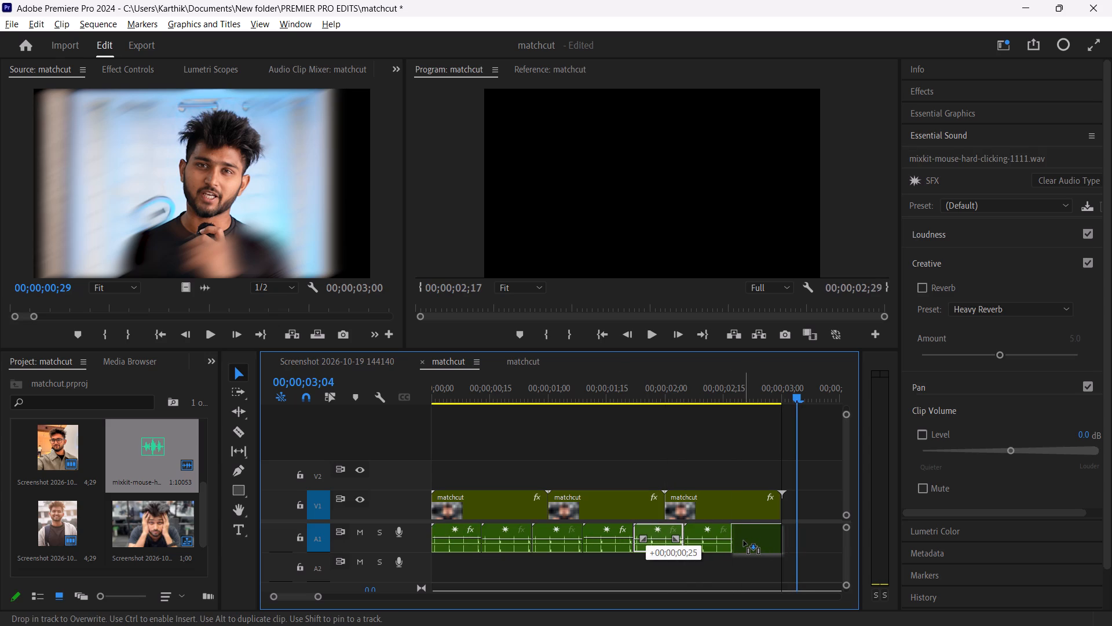
pyautogui.keyDown('alt'); pyautogui.moveTo(744, 541); pyautogui.dragTo(746, 541); pyautogui.keyUp('alt')
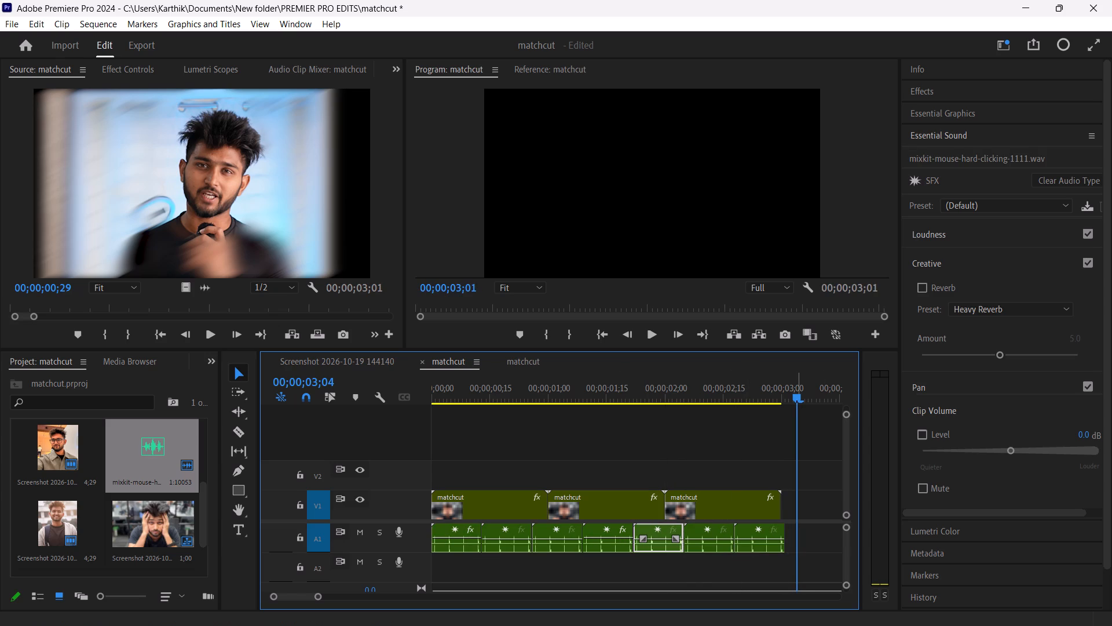
# Play the whole matchcut sequence from the start several times to check the click sounds against the cuts.
pyautogui.moveTo(797, 395); pyautogui.dragTo(248, 514)
pyautogui.press('space')
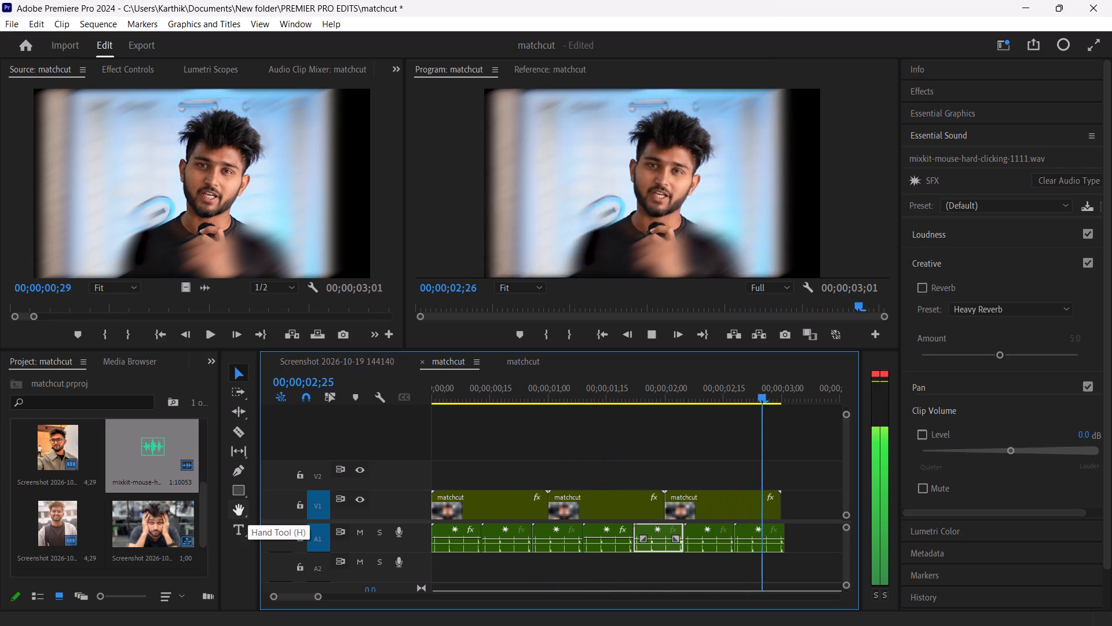
pyautogui.press('space')
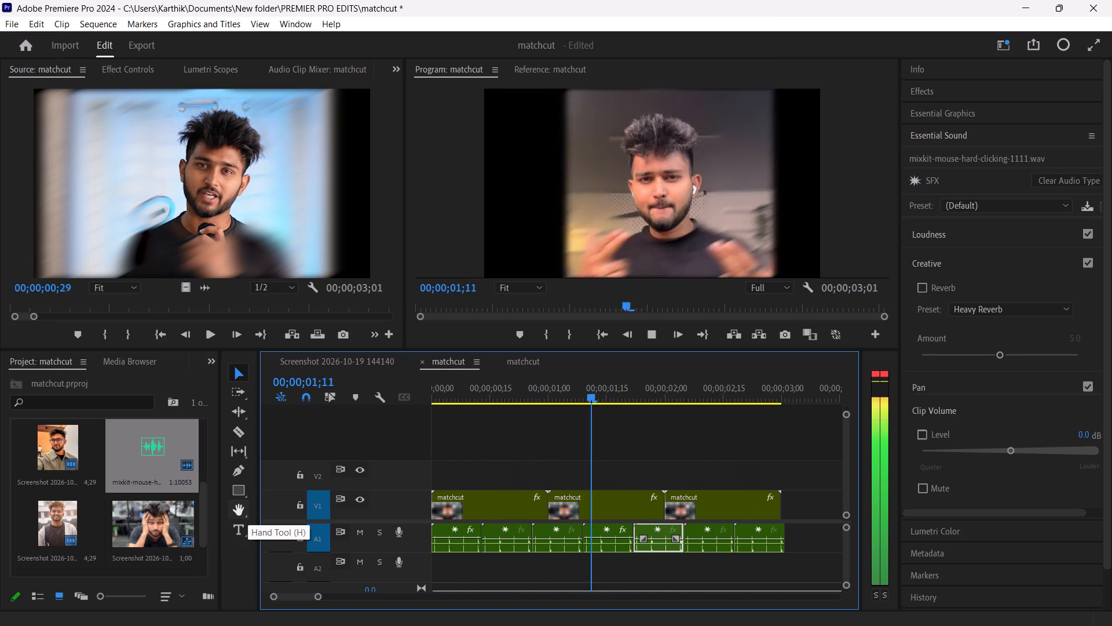
pyautogui.press('space')
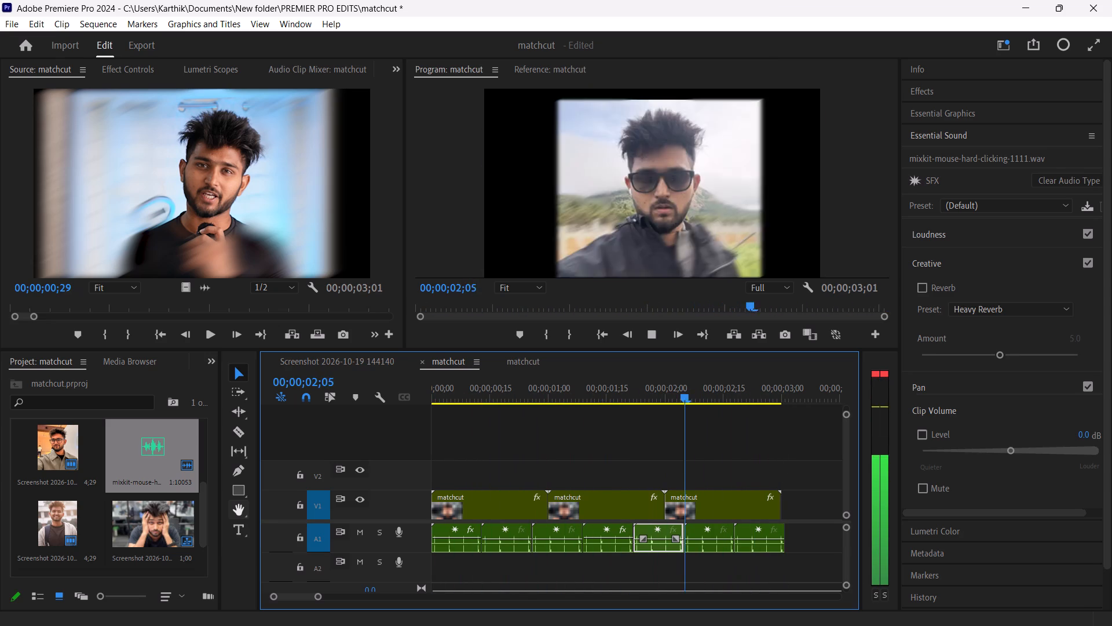
pyautogui.press('space')
pyautogui.press('space')
pyautogui.press('space')
pyautogui.press('space')
pyautogui.press('space')
pyautogui.press('space')
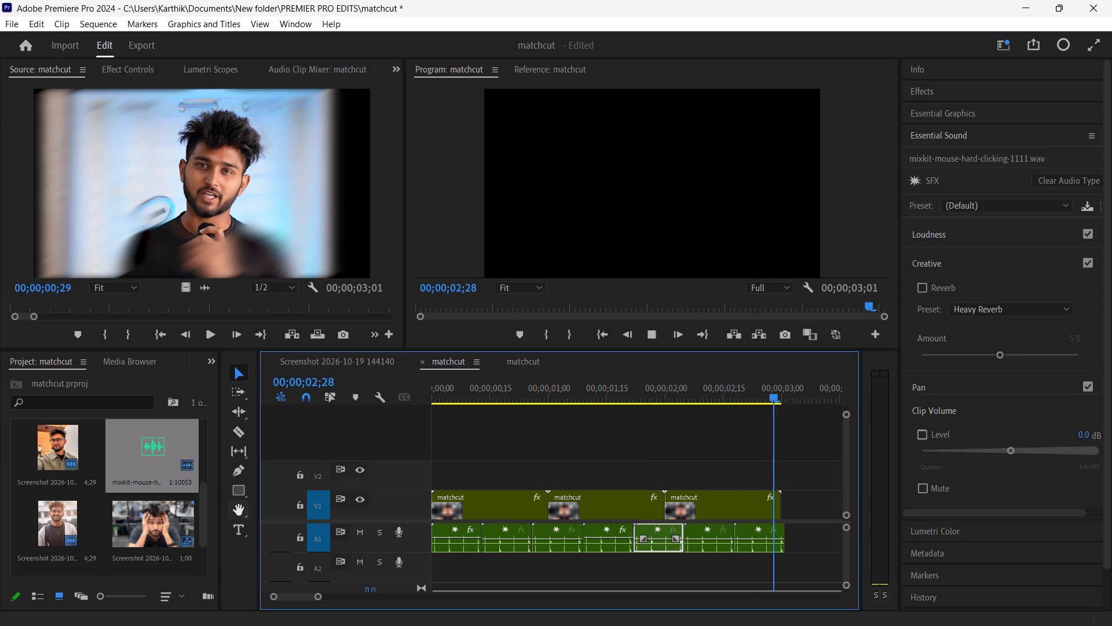
pyautogui.press('space')
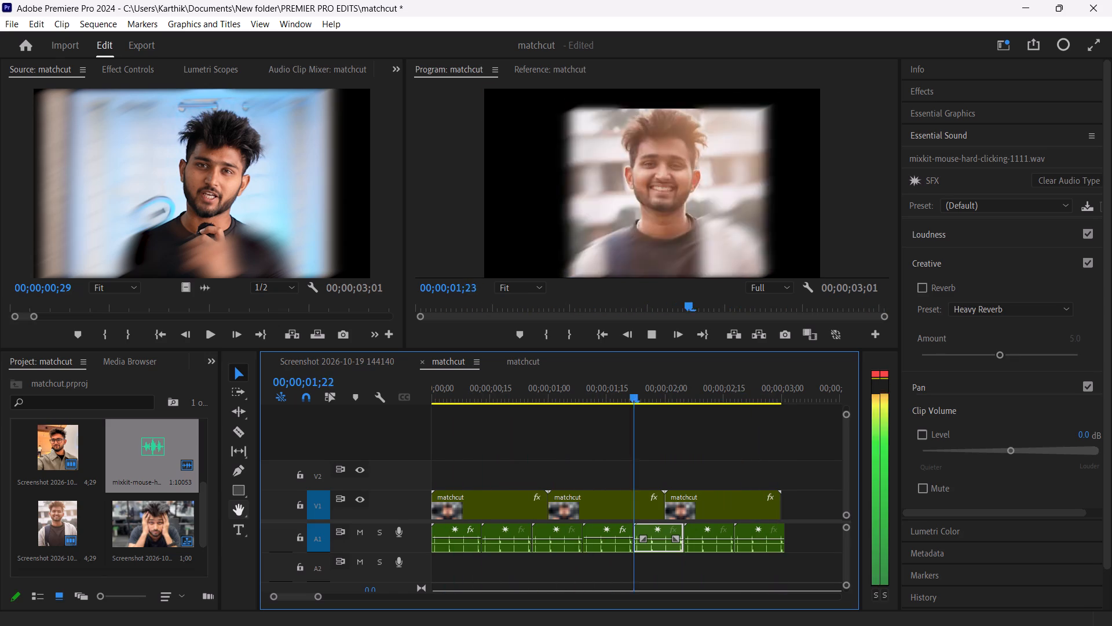
pyautogui.press('space')
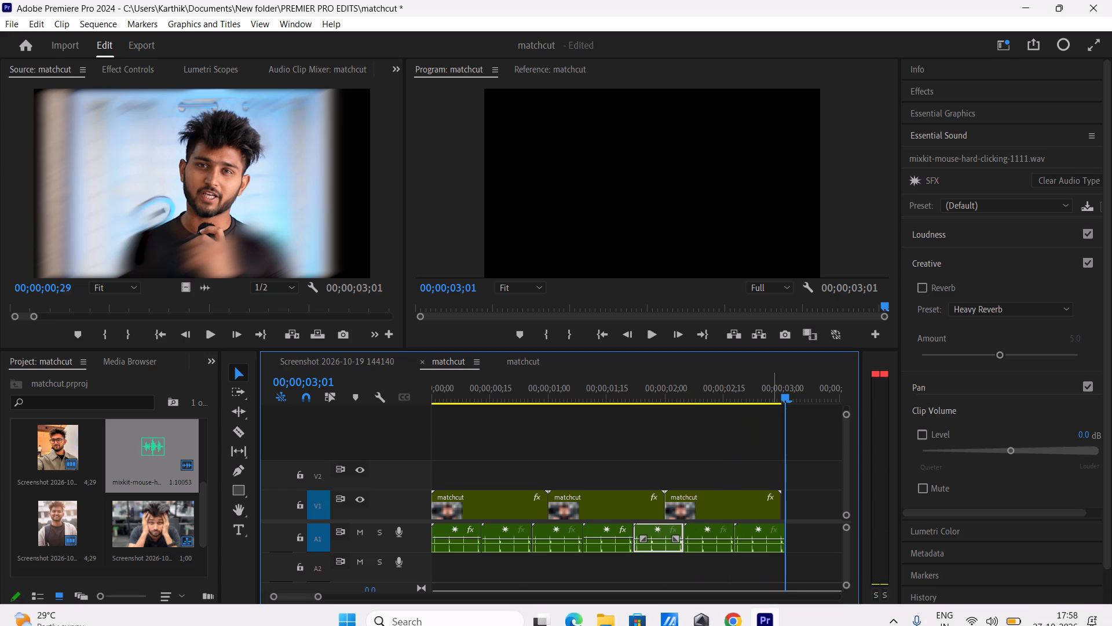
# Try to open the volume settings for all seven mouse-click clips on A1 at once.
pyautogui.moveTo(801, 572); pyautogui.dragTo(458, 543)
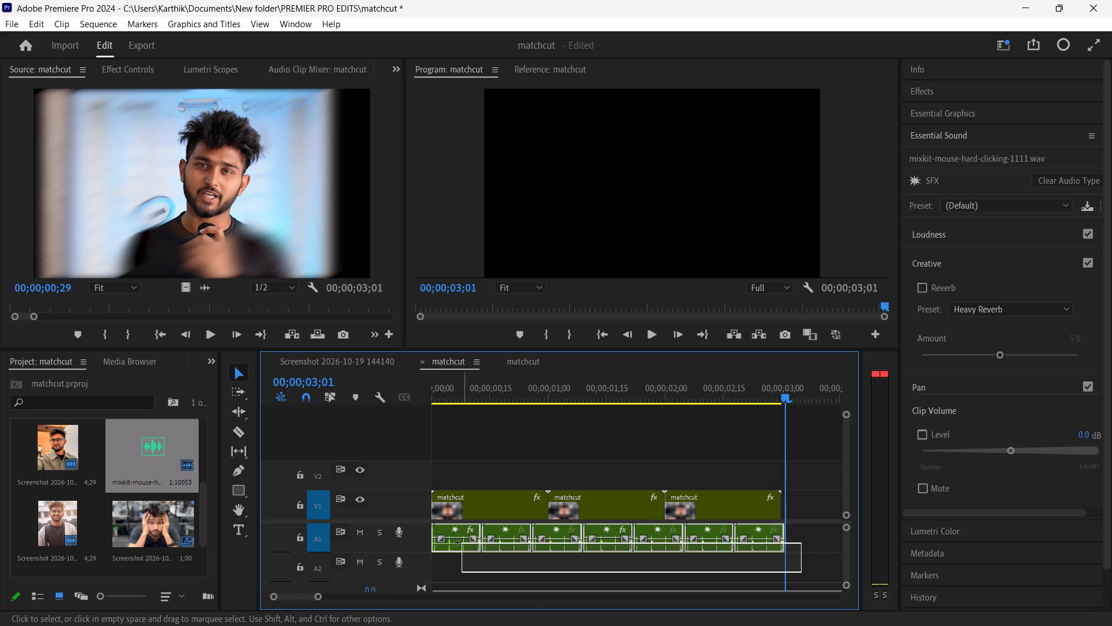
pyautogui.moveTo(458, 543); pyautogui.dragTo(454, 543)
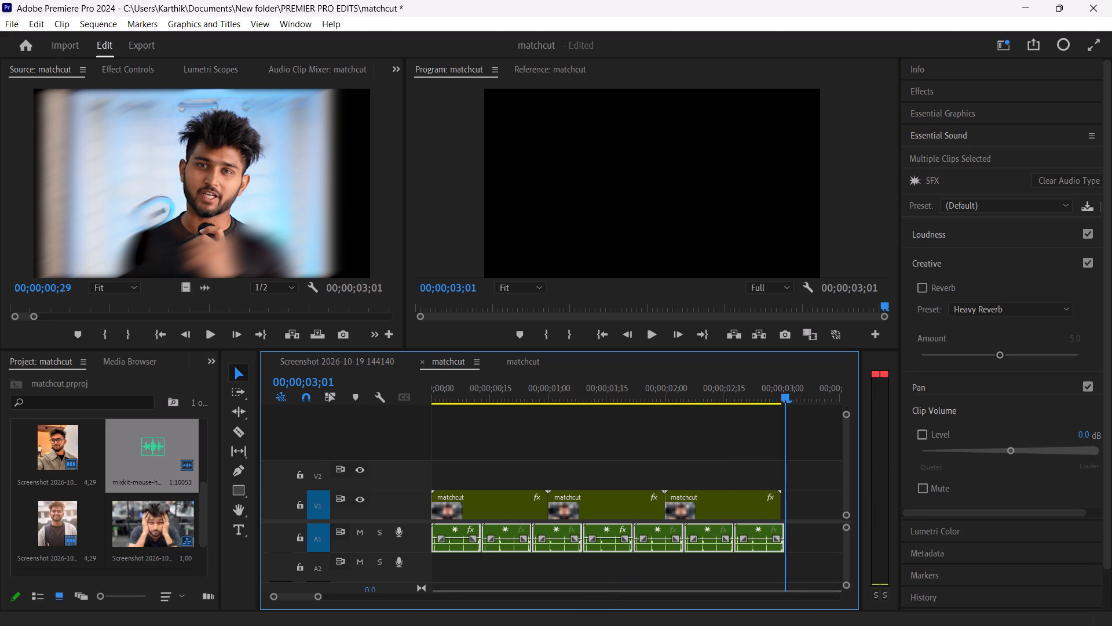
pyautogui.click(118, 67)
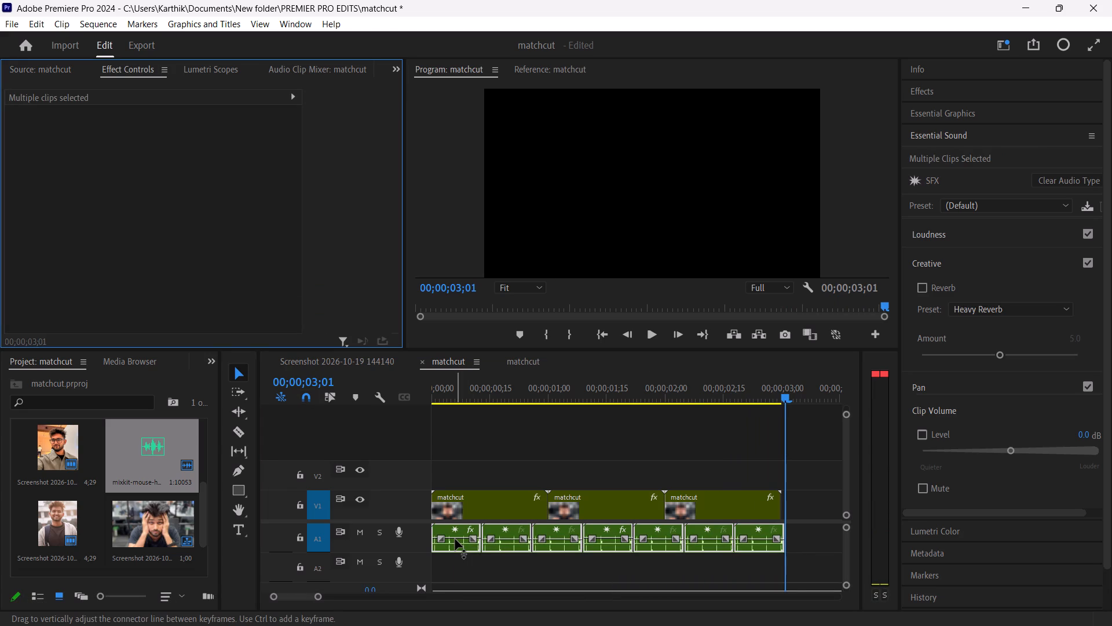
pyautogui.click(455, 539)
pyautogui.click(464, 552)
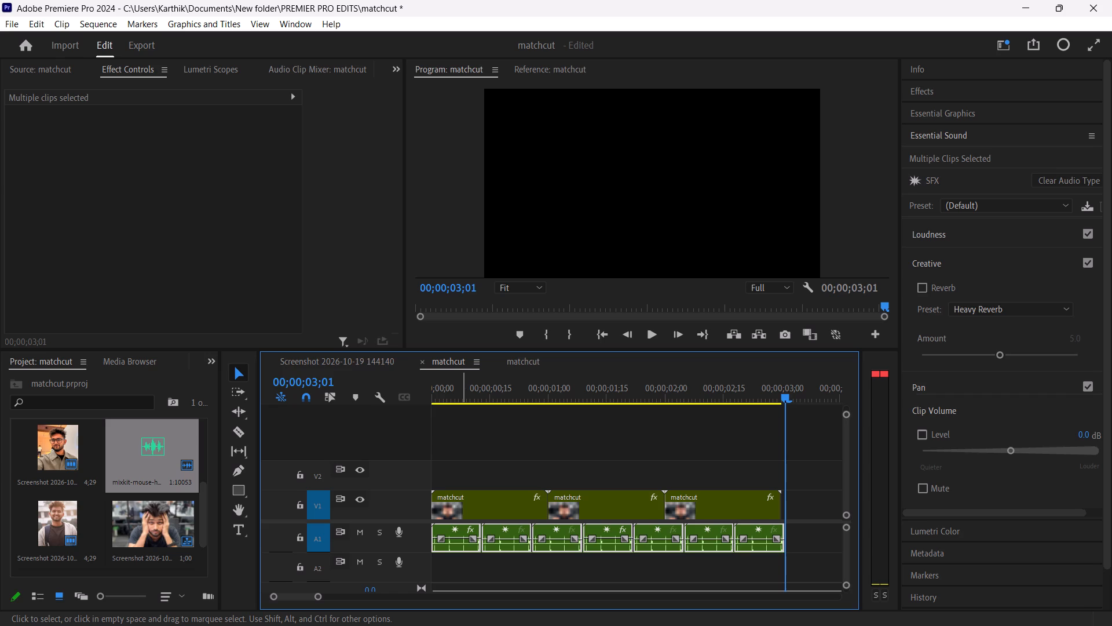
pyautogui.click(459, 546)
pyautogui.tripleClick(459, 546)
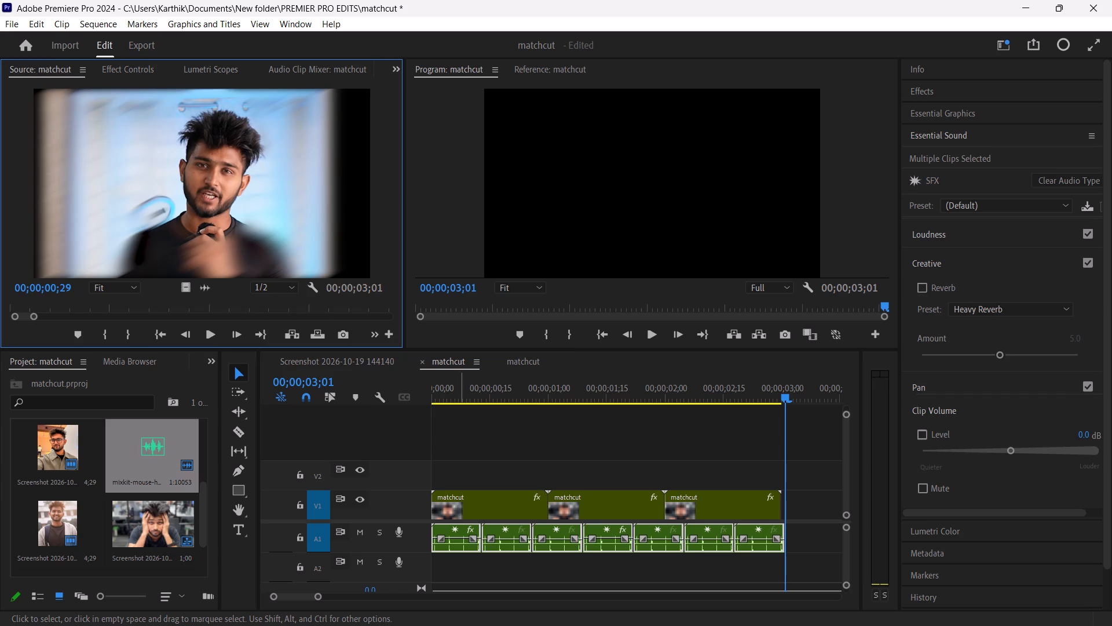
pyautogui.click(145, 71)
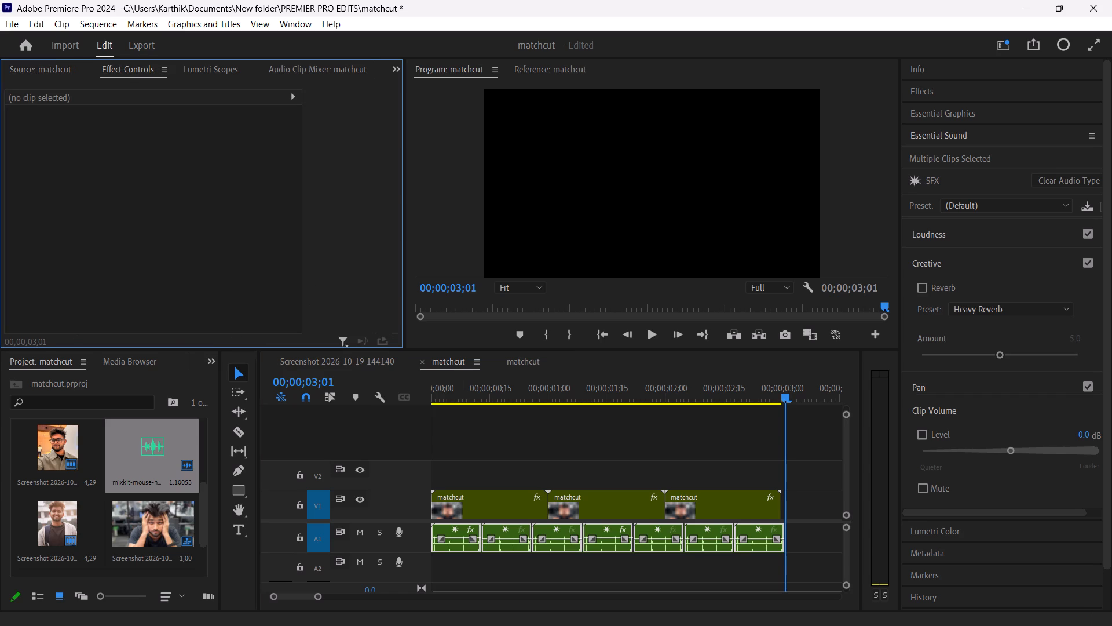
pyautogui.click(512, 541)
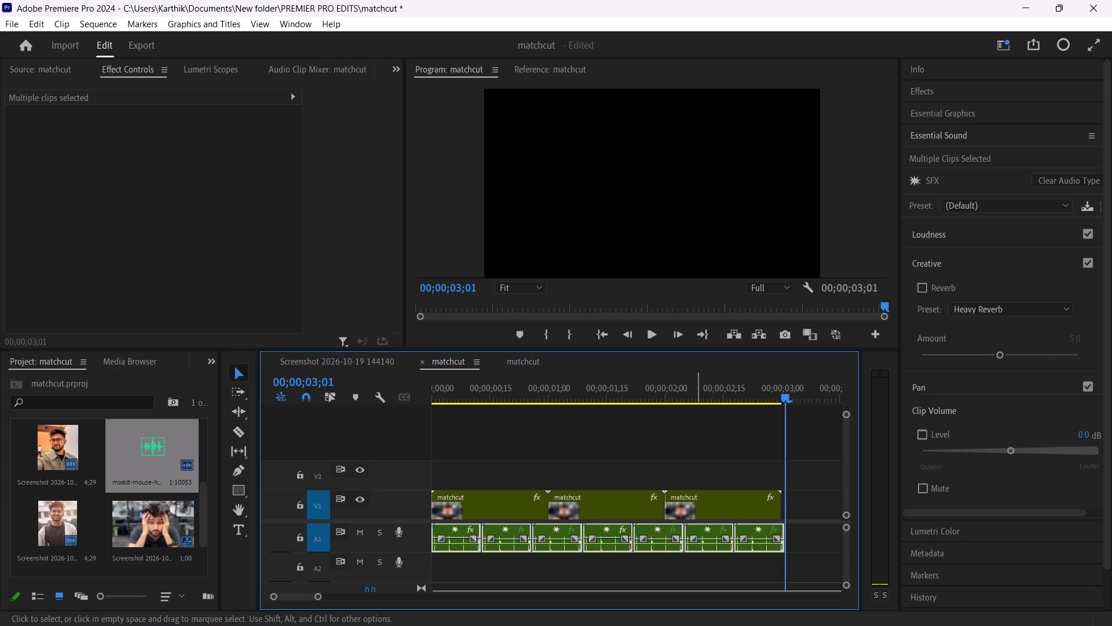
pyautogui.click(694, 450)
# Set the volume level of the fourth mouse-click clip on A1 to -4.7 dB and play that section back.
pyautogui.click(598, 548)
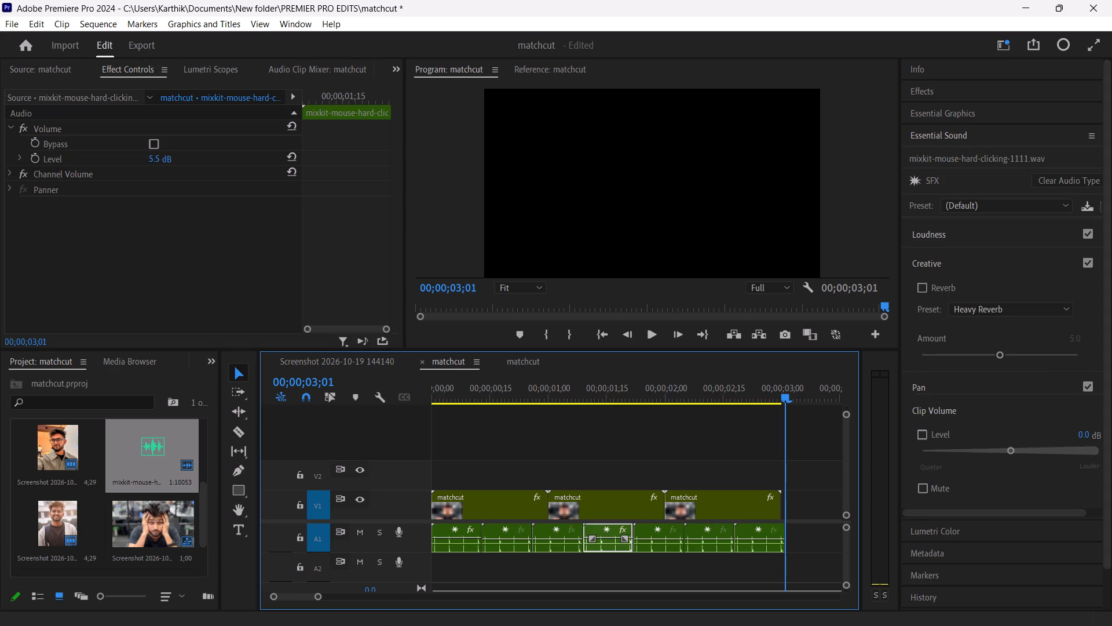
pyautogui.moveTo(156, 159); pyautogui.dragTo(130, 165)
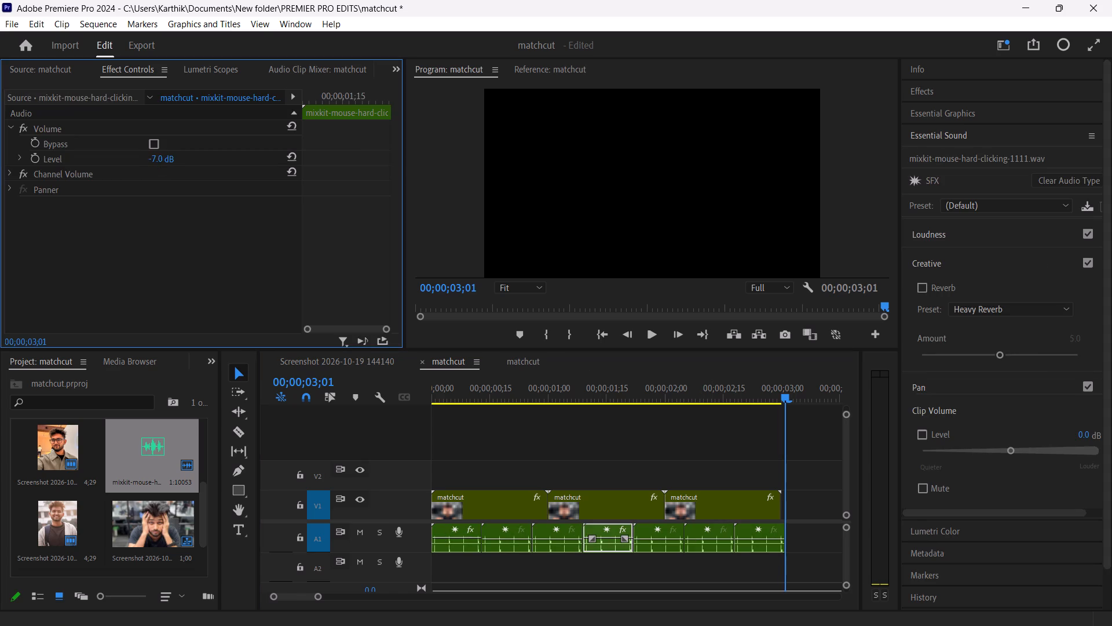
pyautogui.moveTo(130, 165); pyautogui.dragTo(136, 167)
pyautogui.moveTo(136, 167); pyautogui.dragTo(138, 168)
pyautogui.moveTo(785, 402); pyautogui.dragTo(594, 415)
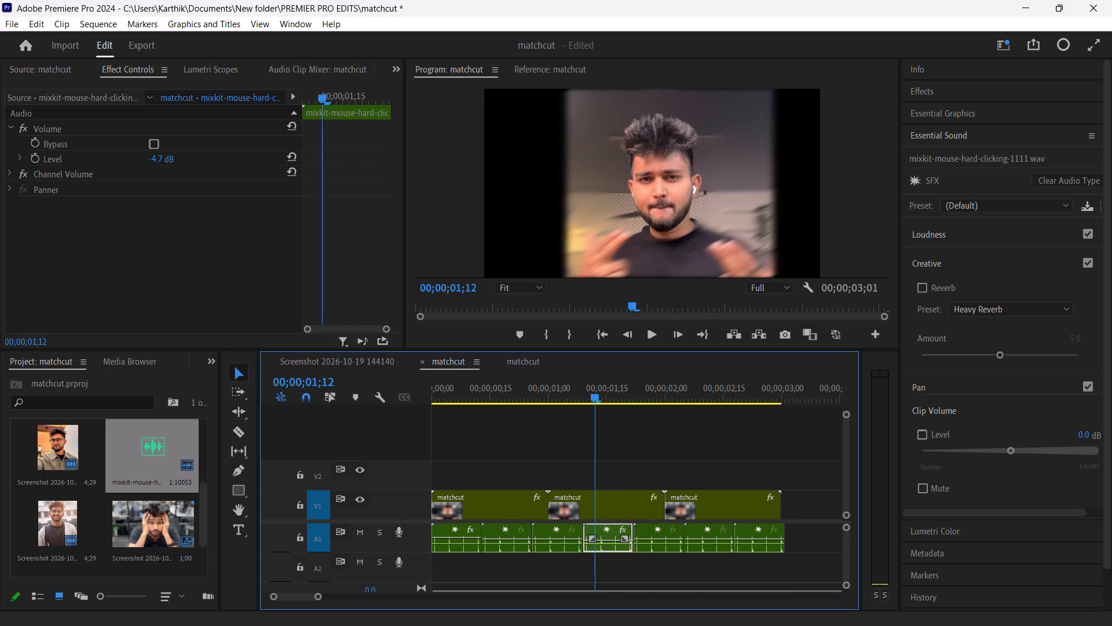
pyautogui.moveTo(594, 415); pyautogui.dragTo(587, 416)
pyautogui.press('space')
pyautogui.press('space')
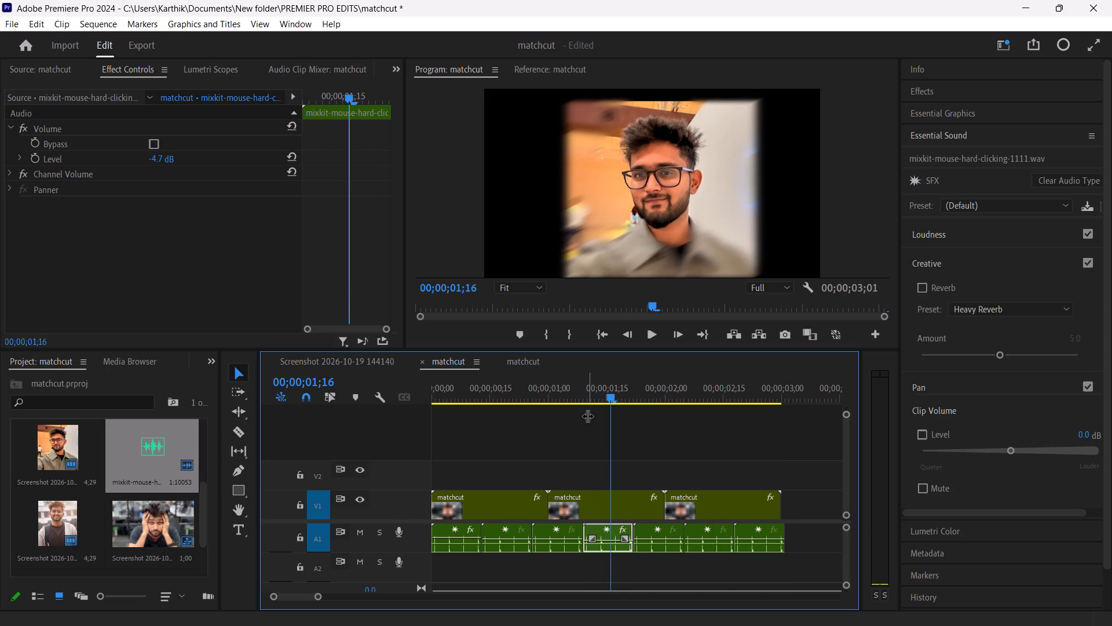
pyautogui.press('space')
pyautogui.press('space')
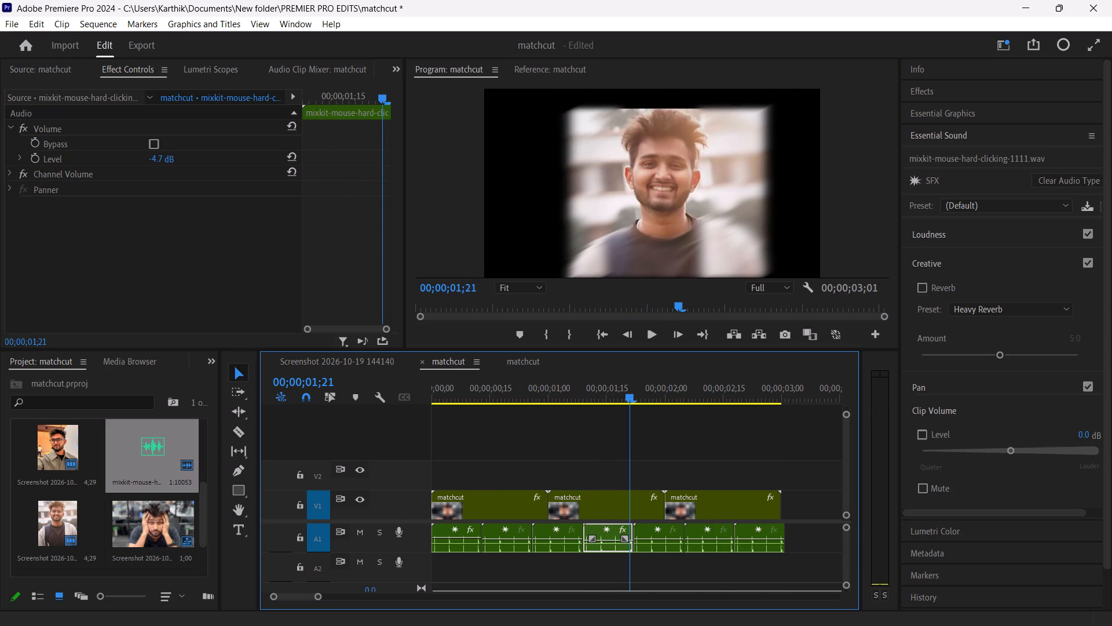
# Set the volume level of the fourth mouse-click clip on A1 to -22.0 dB and play that section back.
pyautogui.moveTo(163, 159); pyautogui.dragTo(142, 163)
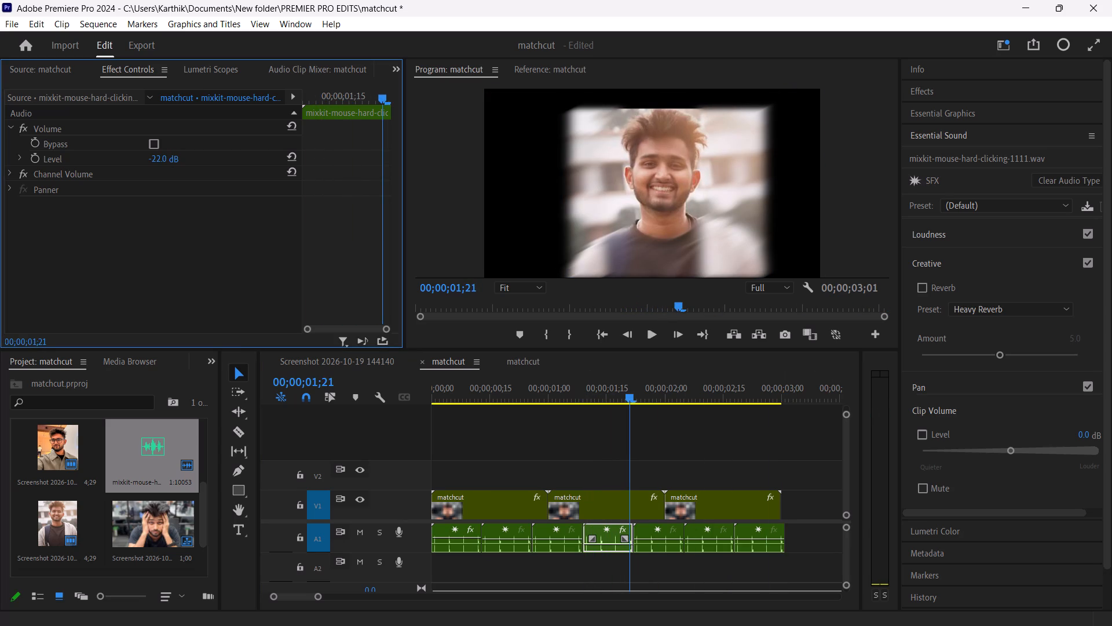
pyautogui.moveTo(625, 398); pyautogui.dragTo(577, 403)
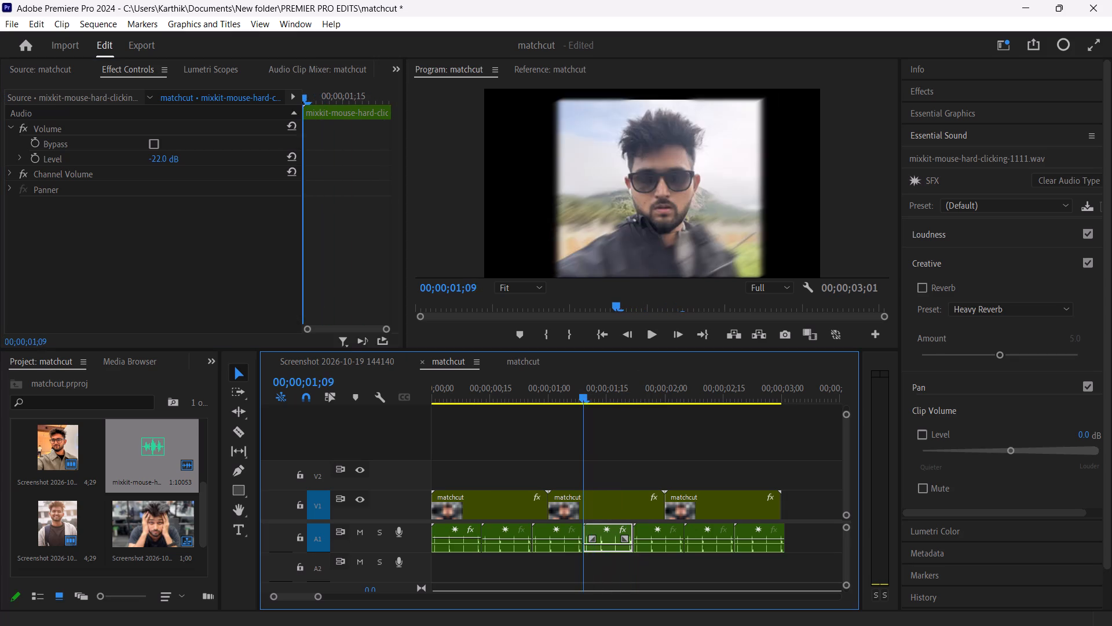
pyautogui.moveTo(577, 403); pyautogui.dragTo(586, 403)
pyautogui.press('space')
pyautogui.press('space')
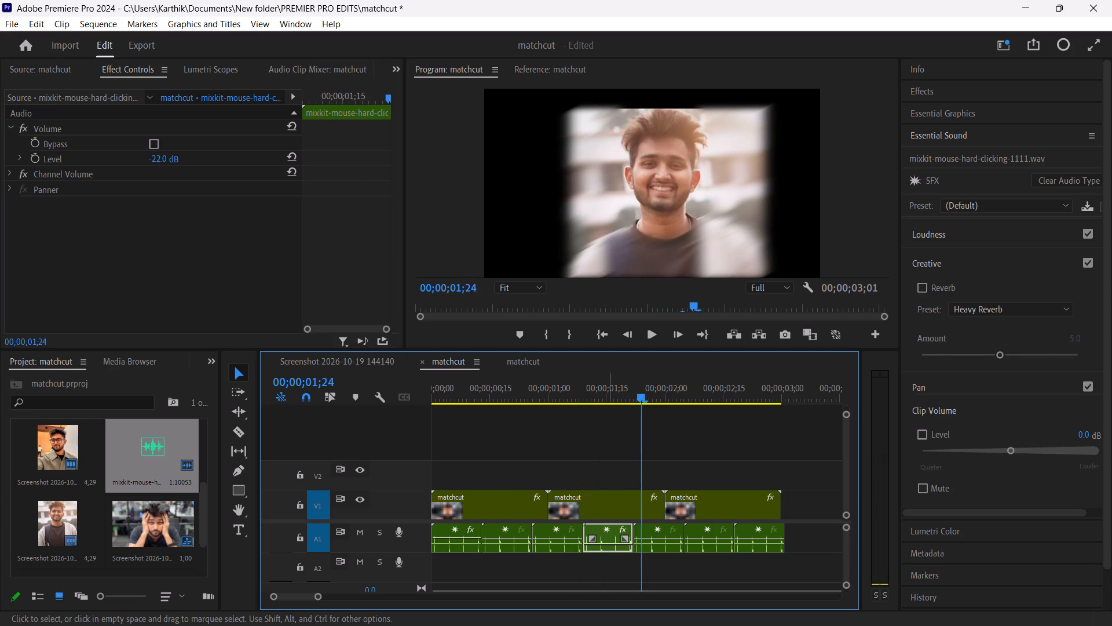
# Copy the fourth mouse-click clip on A1 and paste its volume, channel volume, panner and Essential Sound attributes onto the fifth clip.
pyautogui.moveTo(638, 397); pyautogui.dragTo(596, 401)
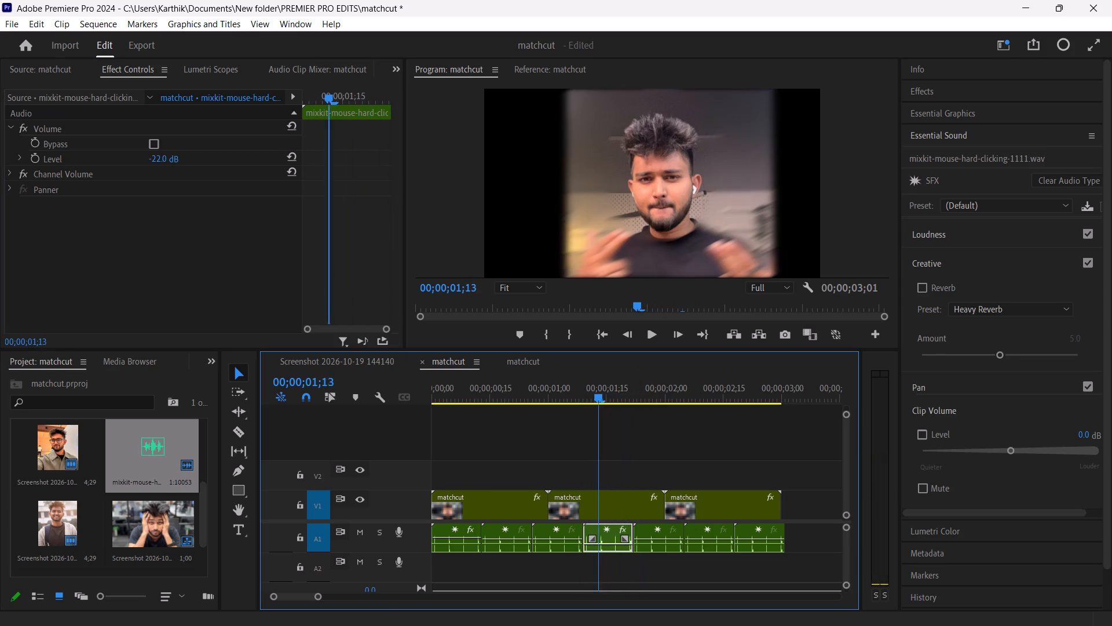
pyautogui.moveTo(596, 401); pyautogui.dragTo(583, 403)
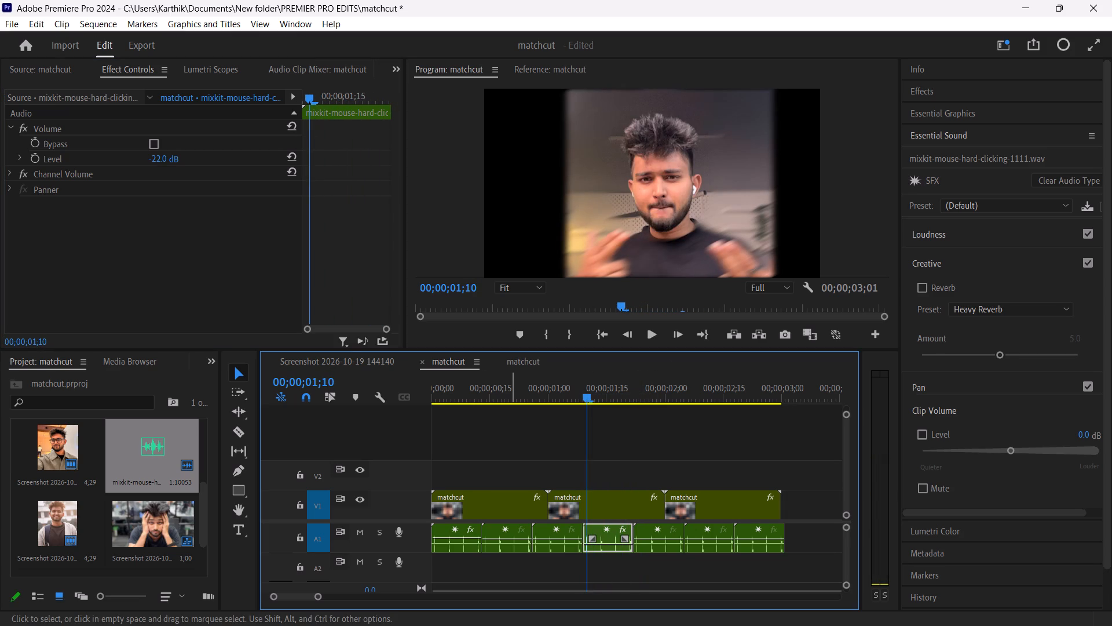
pyautogui.click(602, 532)
pyautogui.rightClick(602, 532)
pyautogui.click(602, 532)
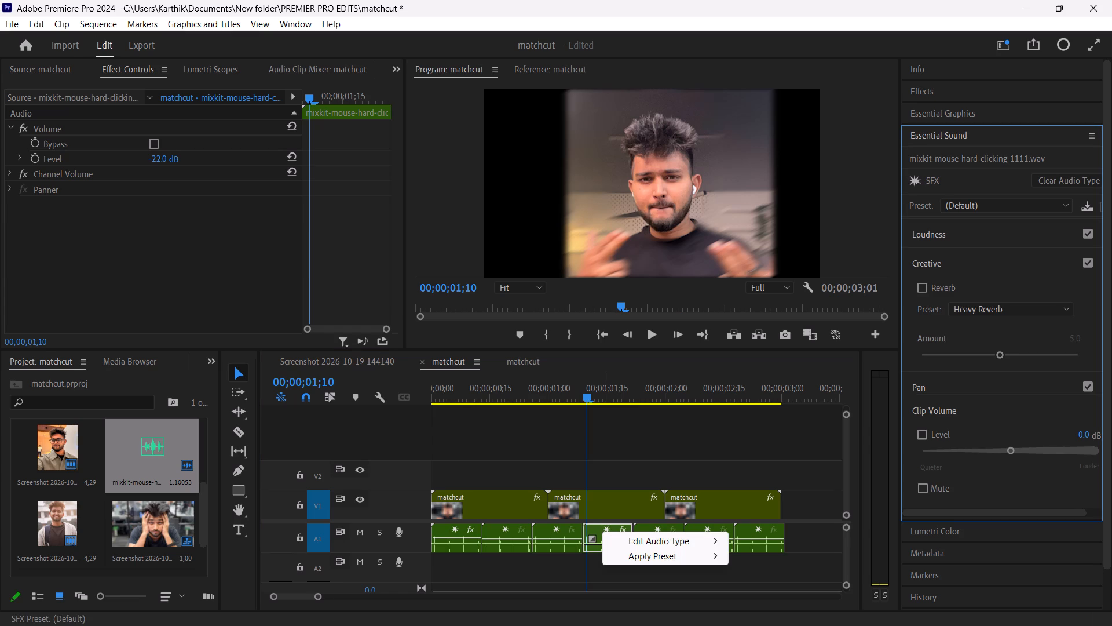
pyautogui.rightClick(588, 527)
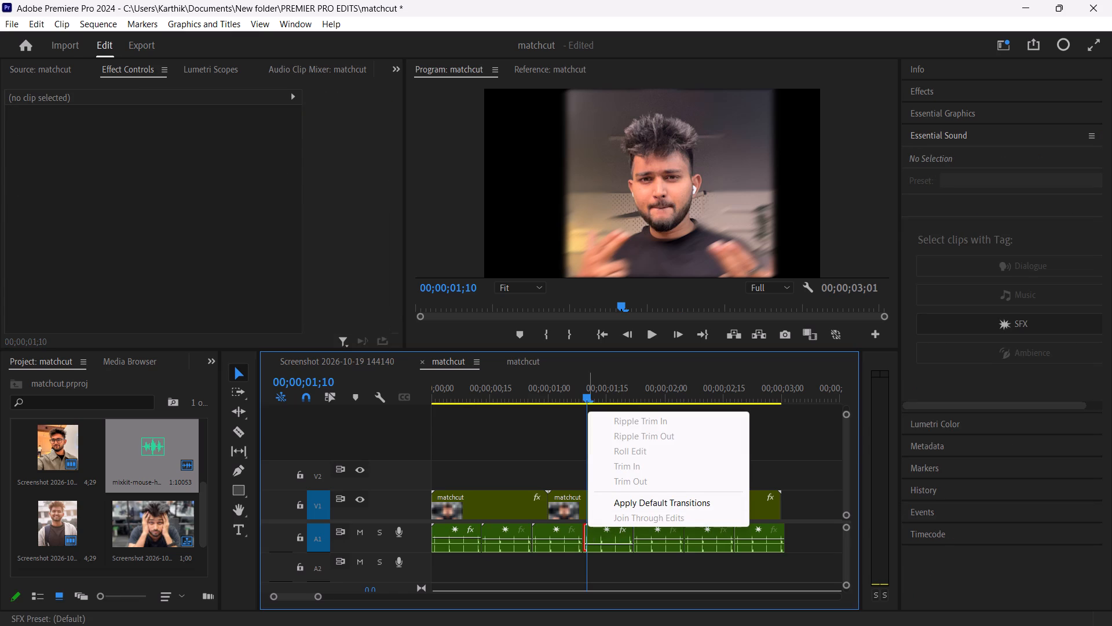
pyautogui.click(616, 547)
pyautogui.rightClick(615, 545)
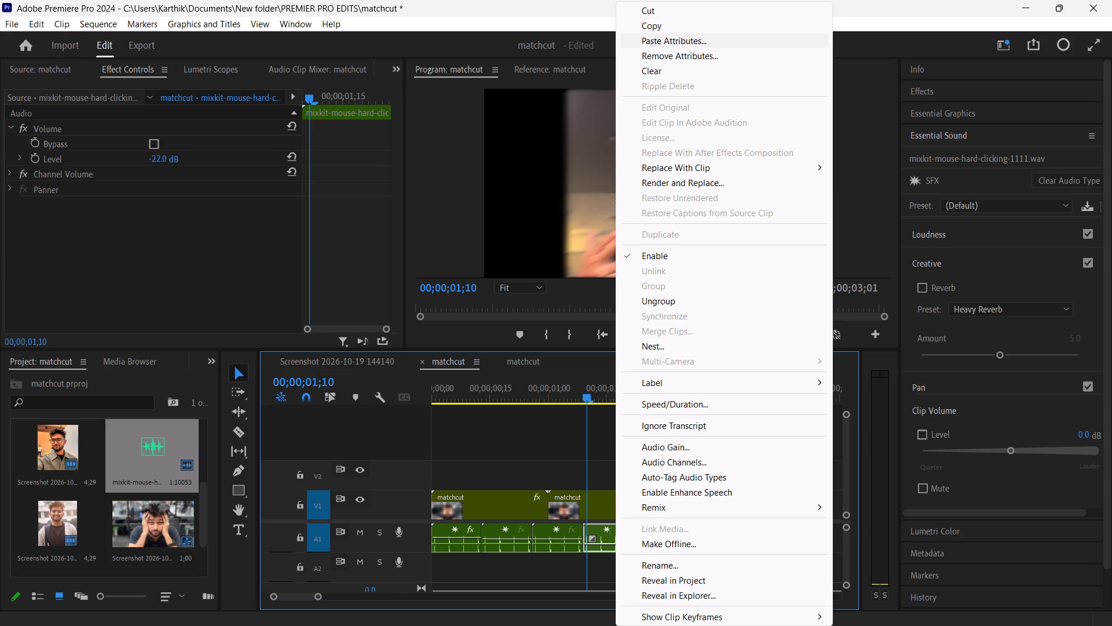
pyautogui.click(660, 26)
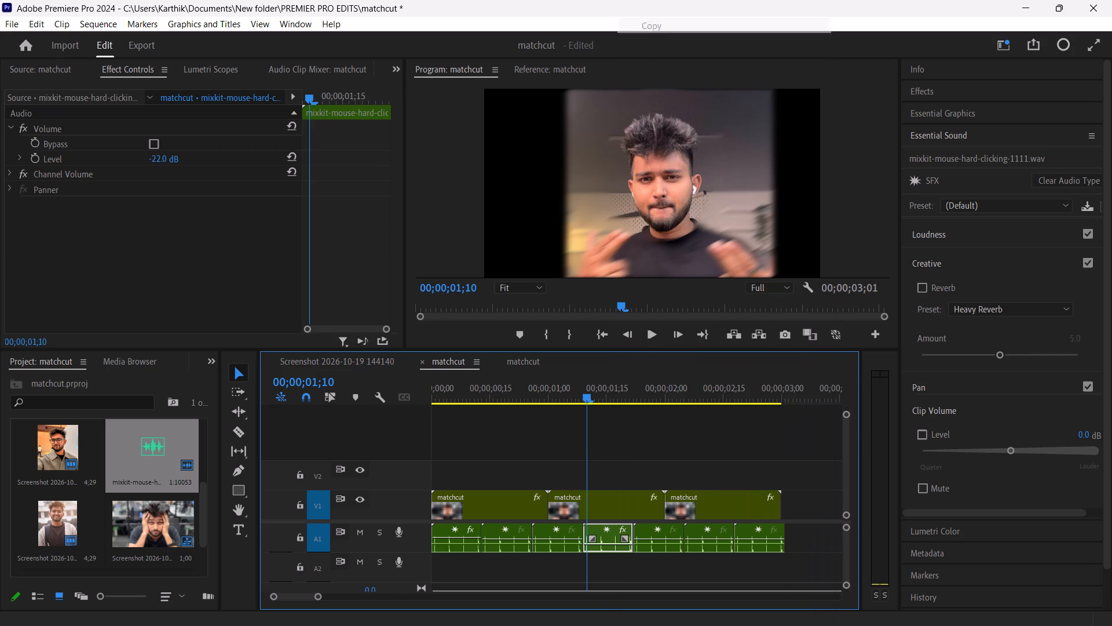
pyautogui.click(664, 550)
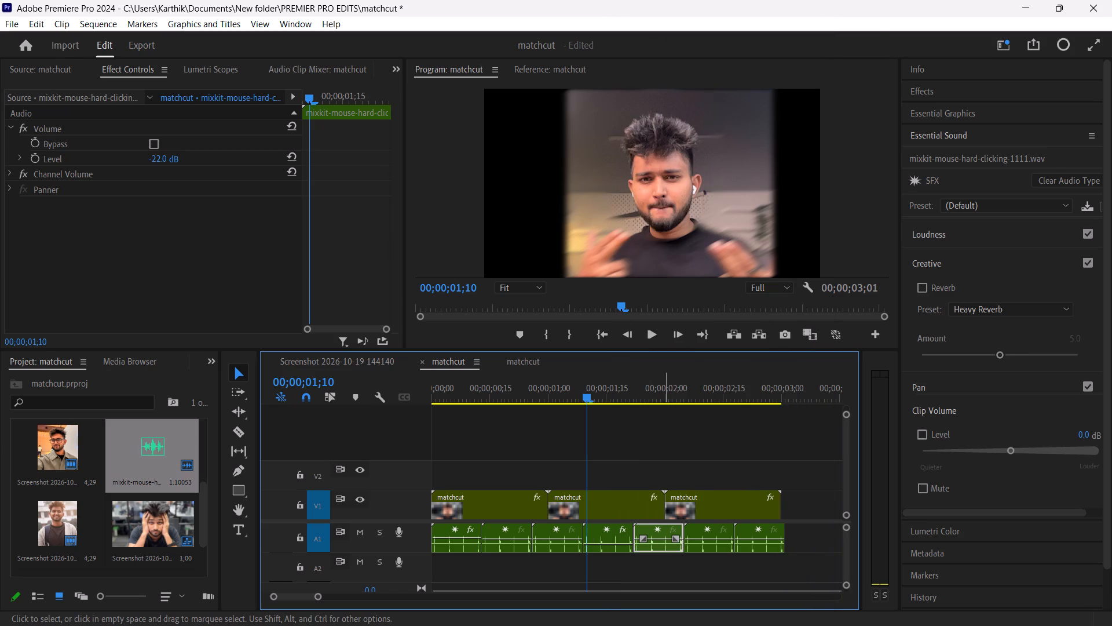
pyautogui.rightClick(664, 550)
pyautogui.click(722, 44)
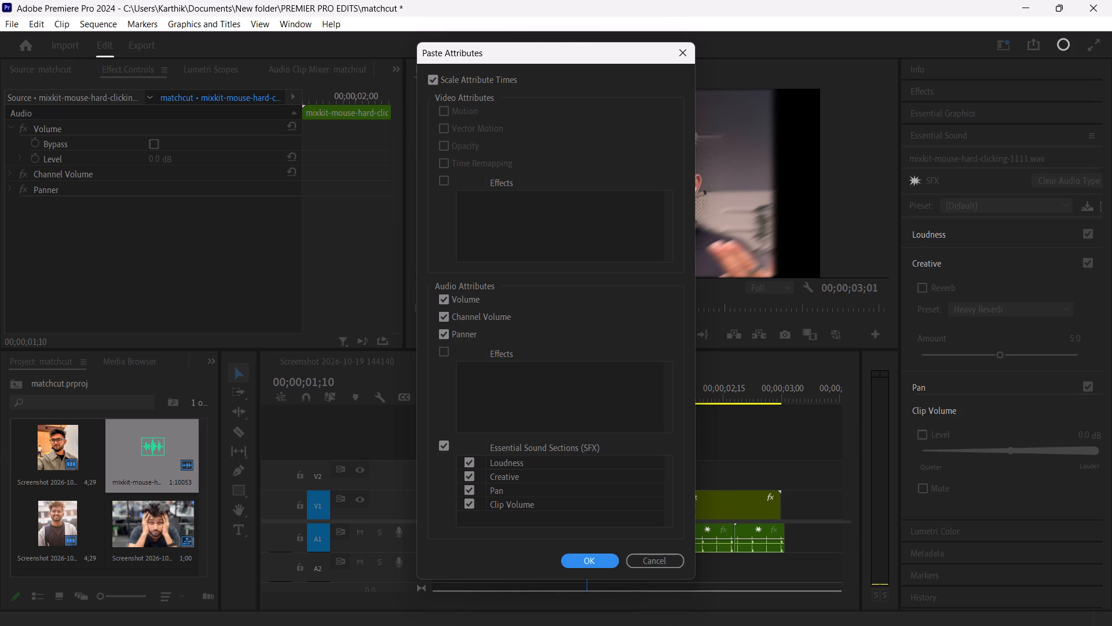
pyautogui.click(597, 561)
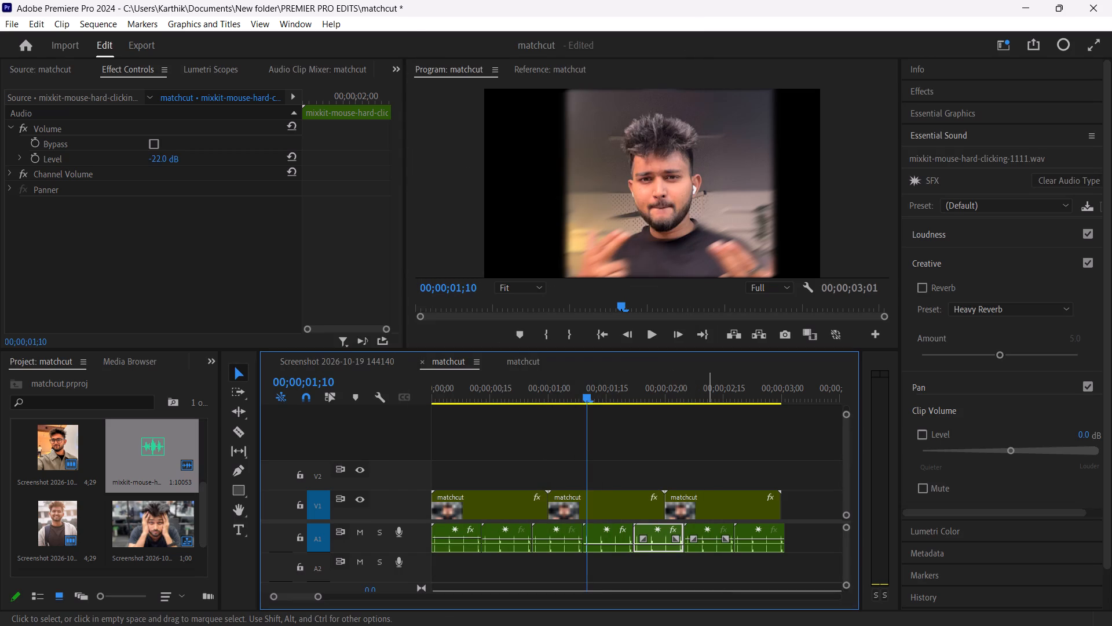
# Paste the copied audio attributes, including the -22.0 dB volume level, onto the sixth mouse-click clip on A1.
pyautogui.click(707, 549)
pyautogui.rightClick(707, 549)
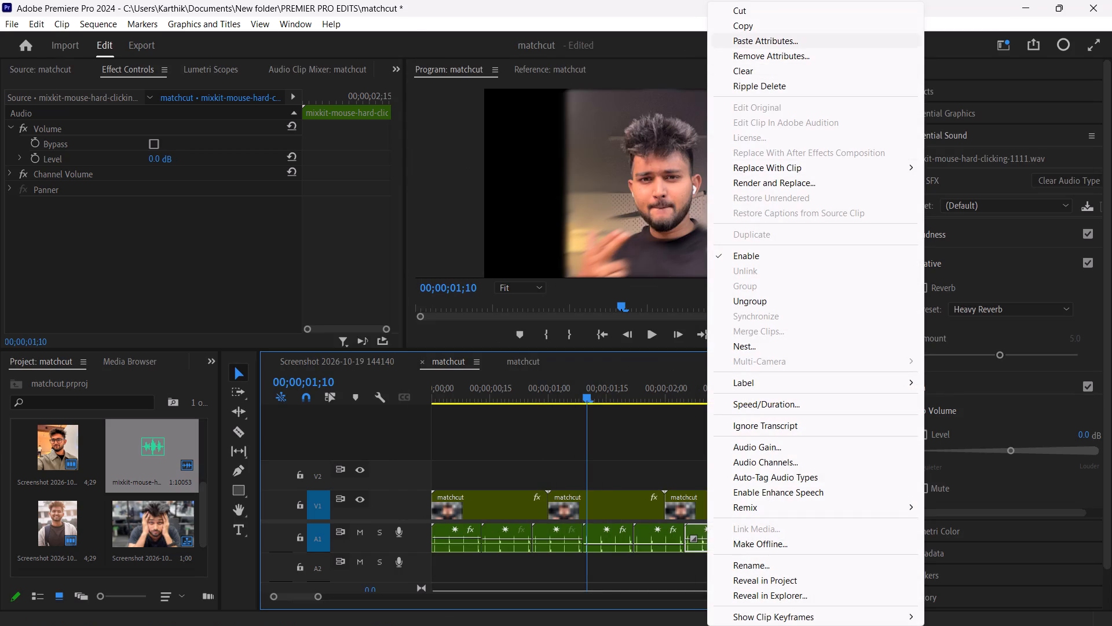
pyautogui.click(760, 39)
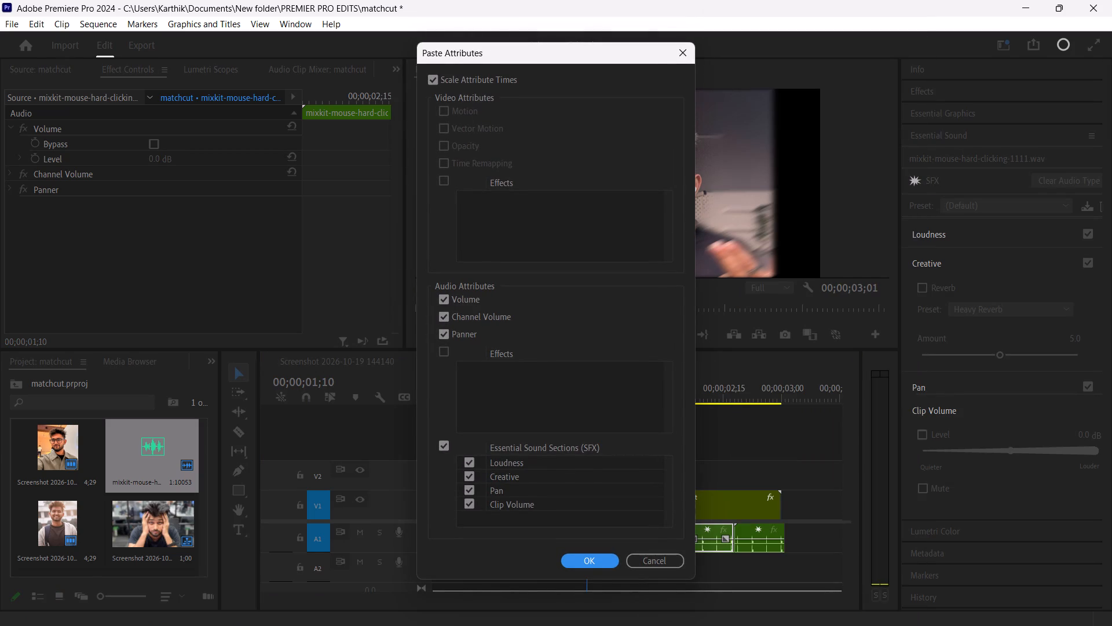
pyautogui.click(602, 569)
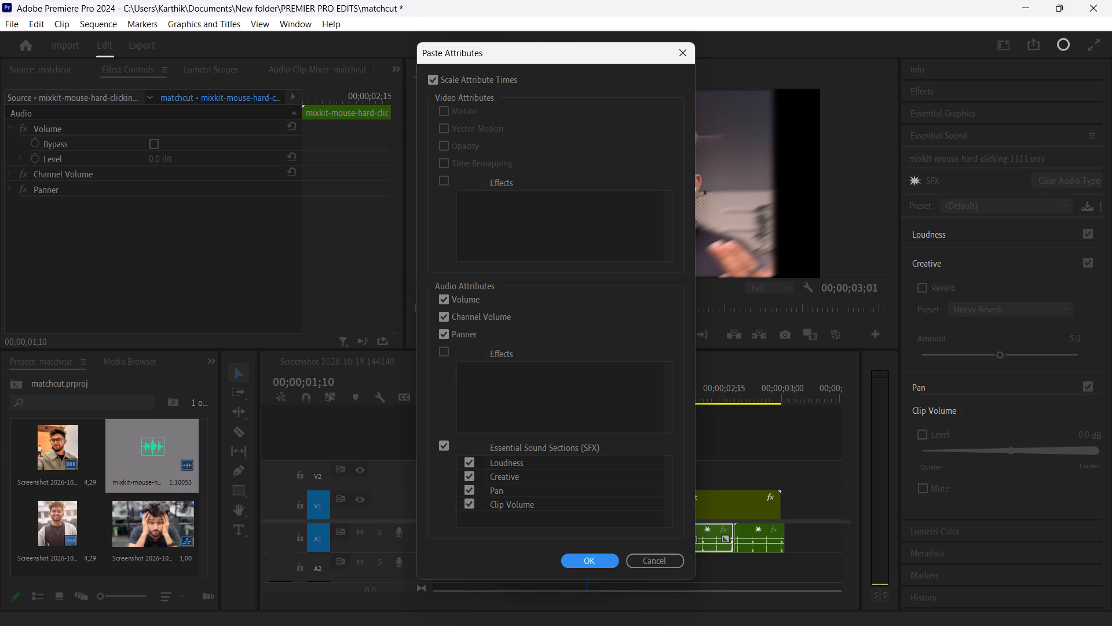
pyautogui.click(592, 557)
# Paste the copied audio attributes with the -22.0 dB level onto the first, second and third mouse-click clips on A1 in turn.
pyautogui.click(462, 547)
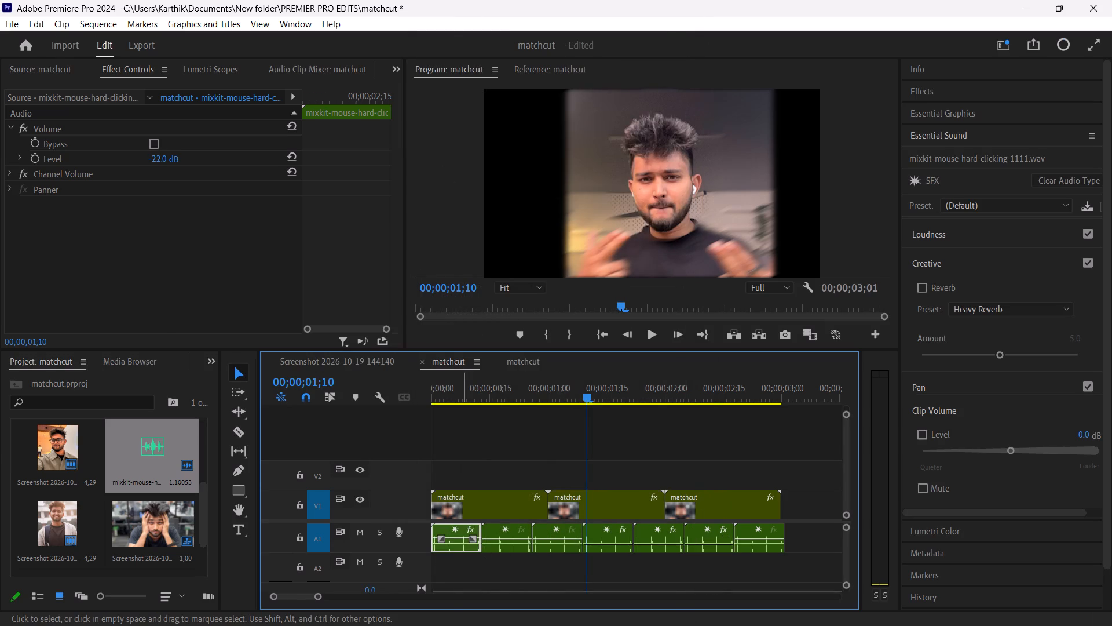
pyautogui.rightClick(462, 547)
pyautogui.click(532, 38)
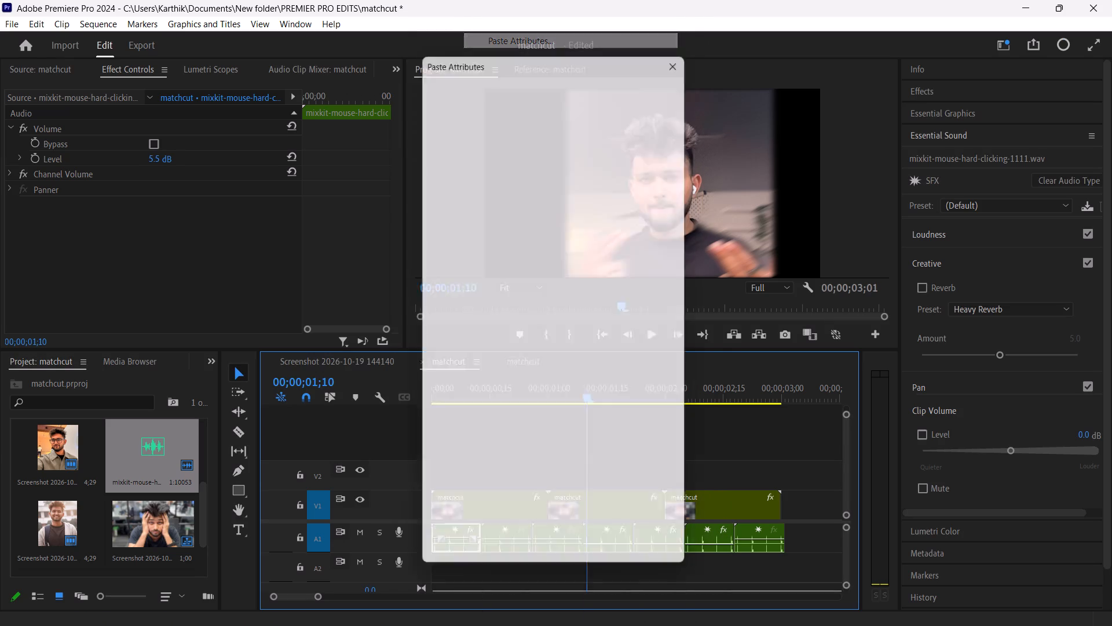
pyautogui.click(598, 559)
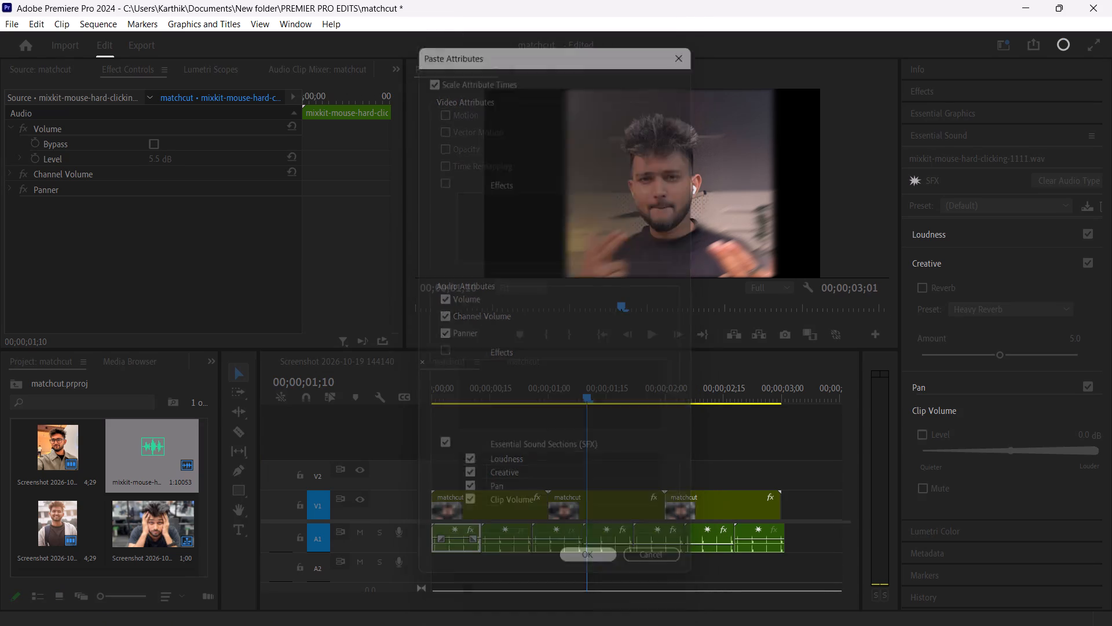
pyautogui.click(517, 547)
pyautogui.rightClick(517, 547)
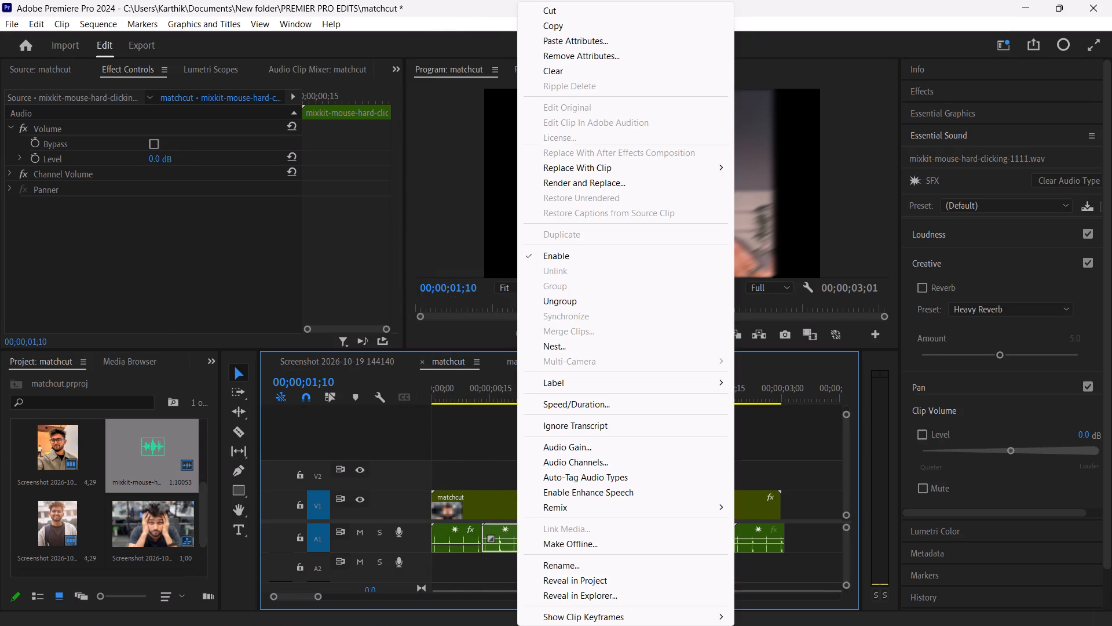
pyautogui.click(585, 36)
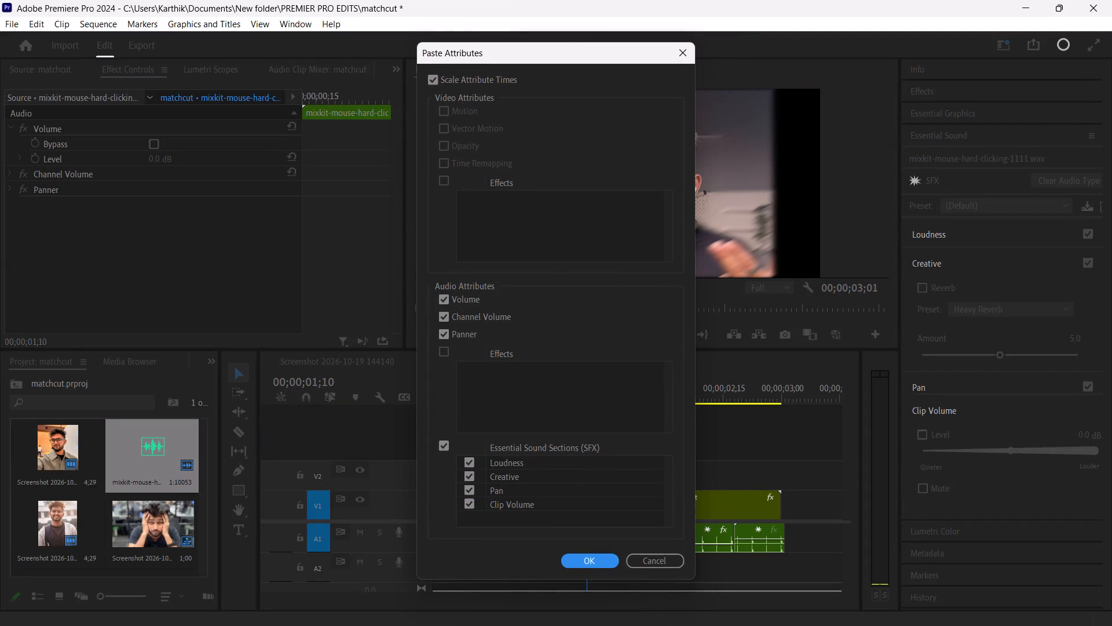
pyautogui.click(594, 561)
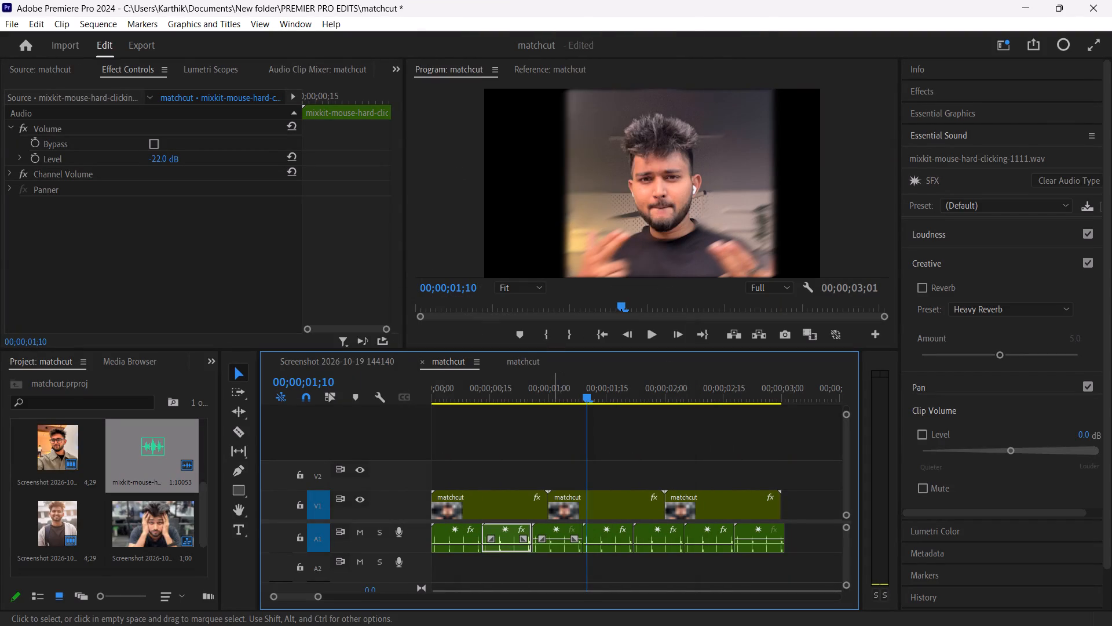
pyautogui.click(553, 545)
pyautogui.rightClick(553, 545)
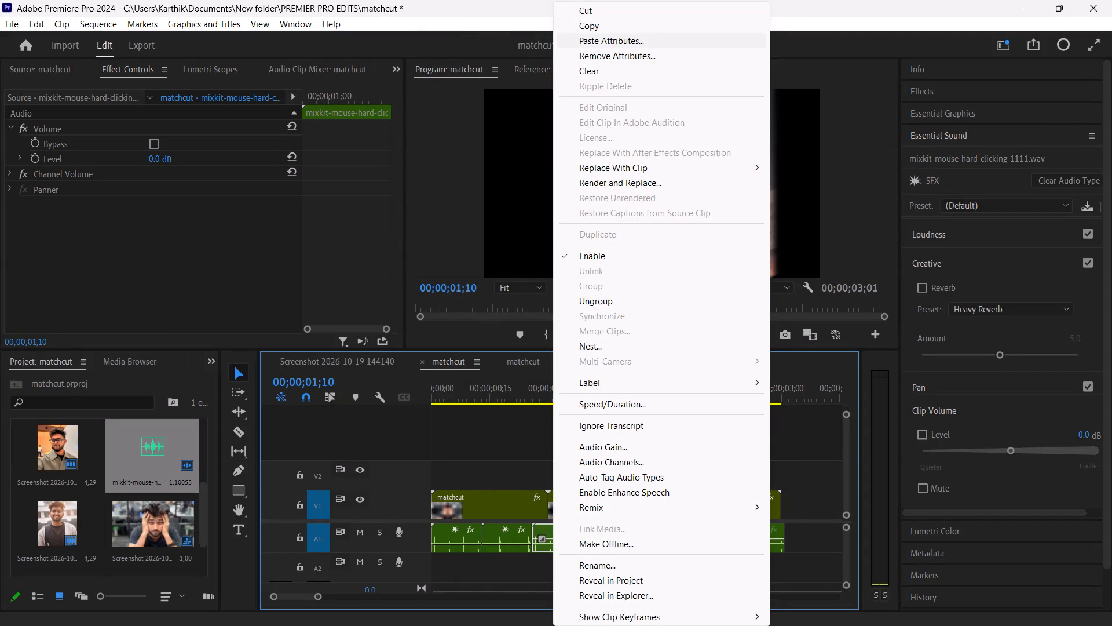
pyautogui.click(602, 40)
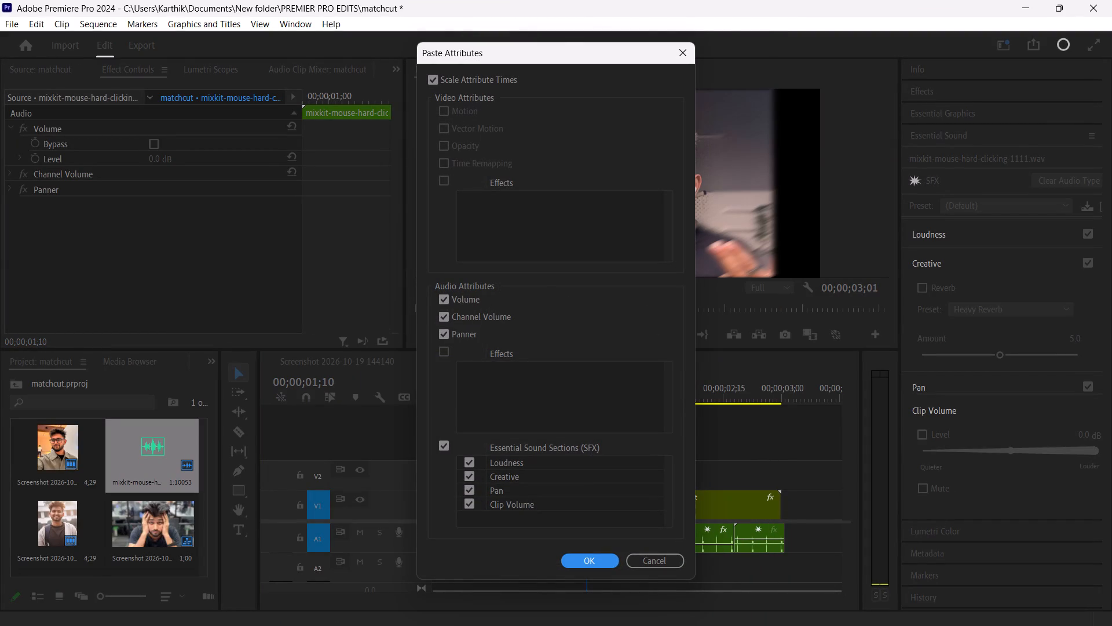
pyautogui.click(590, 556)
# Paste the copied audio attributes with the -22.0 dB level onto the seventh, last mouse-click clip on A1.
pyautogui.click(748, 544)
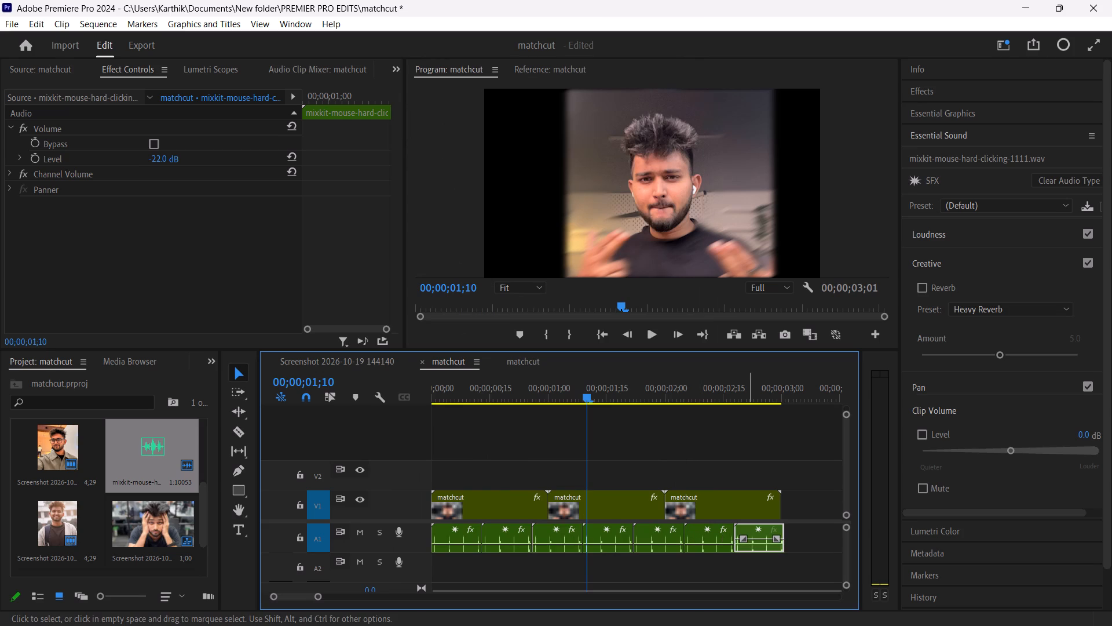
pyautogui.rightClick(748, 544)
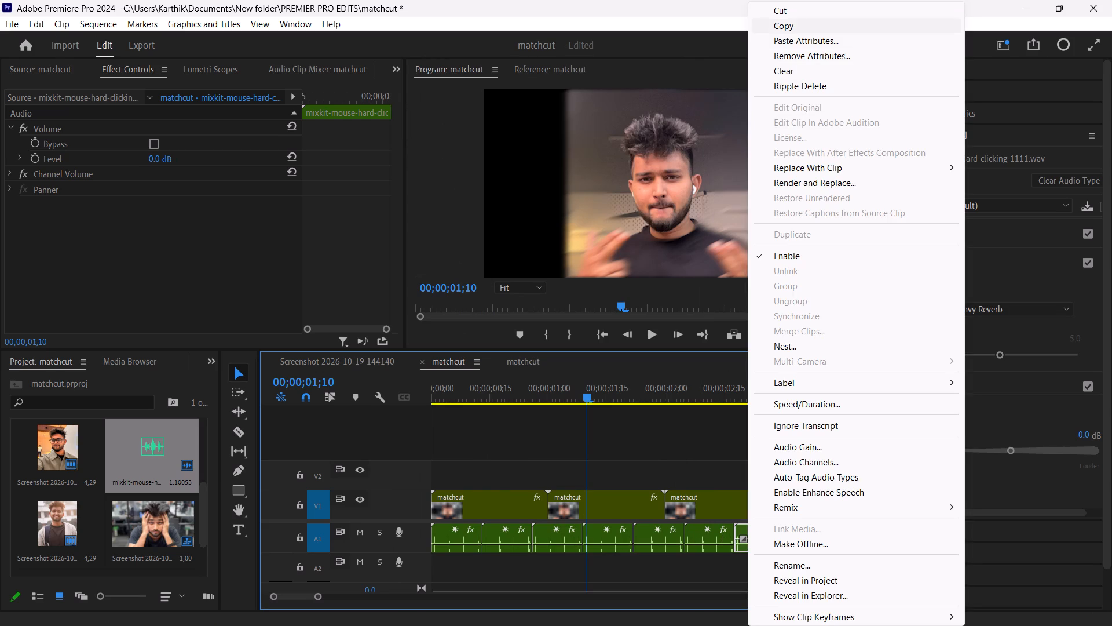
pyautogui.click(798, 41)
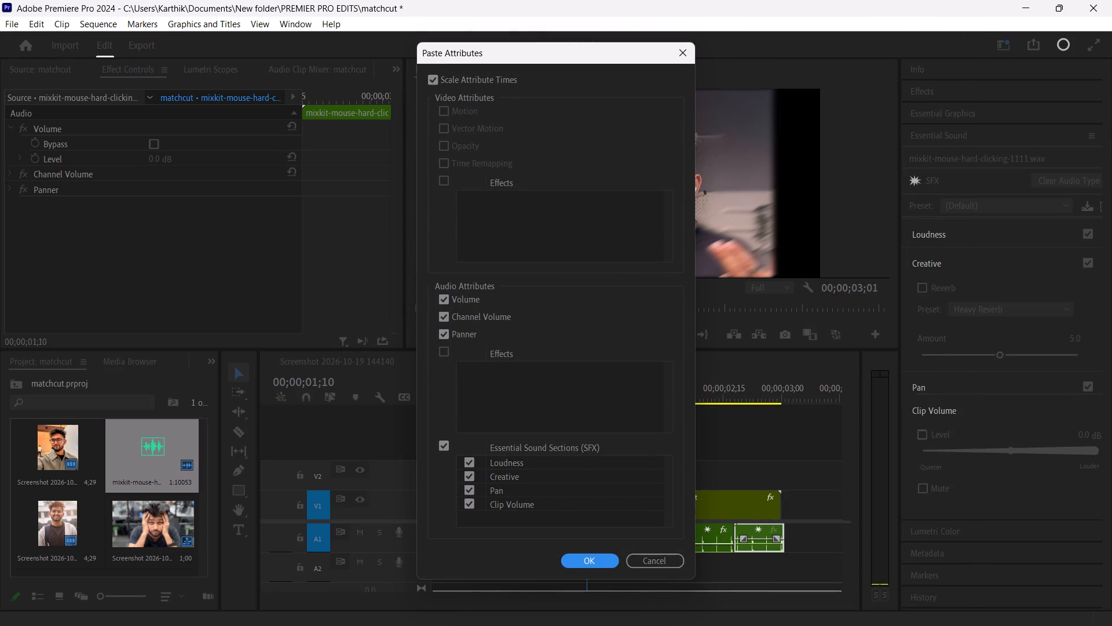
pyautogui.click(595, 561)
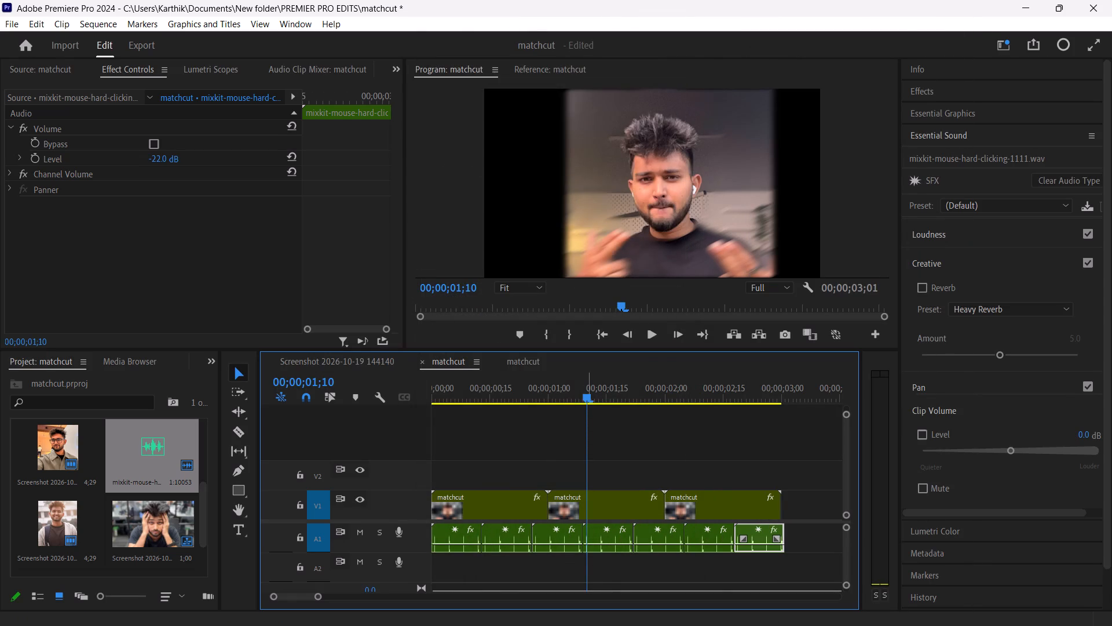
# Play the whole matchcut sequence from the start several times to check the volume of the mouse-click sounds.
pyautogui.moveTo(590, 396); pyautogui.dragTo(383, 439)
pyautogui.press('space')
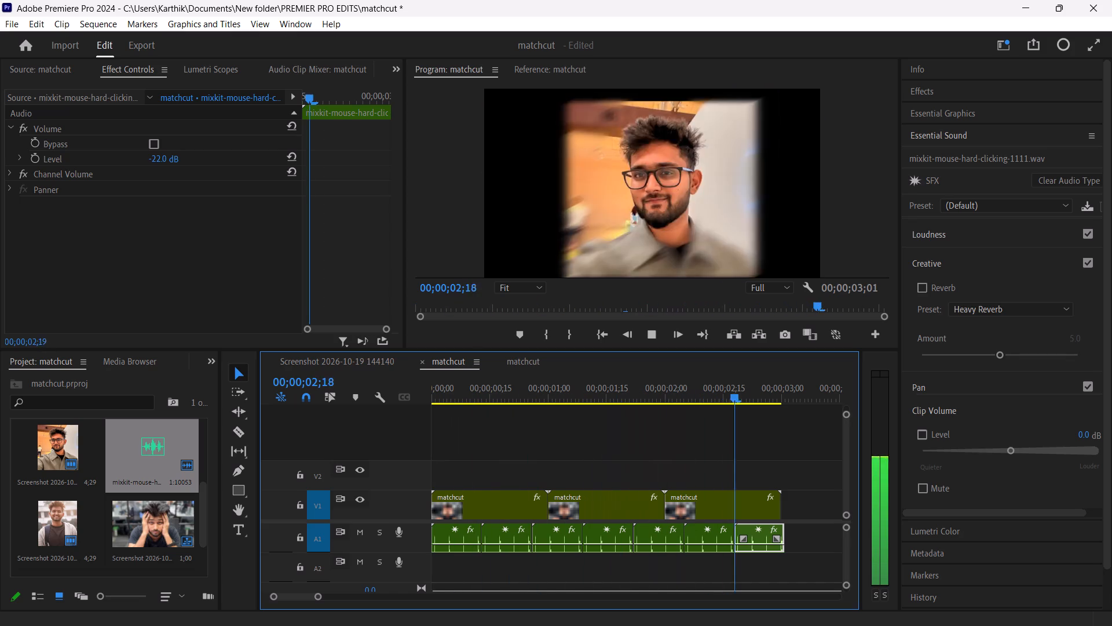
pyautogui.press('space')
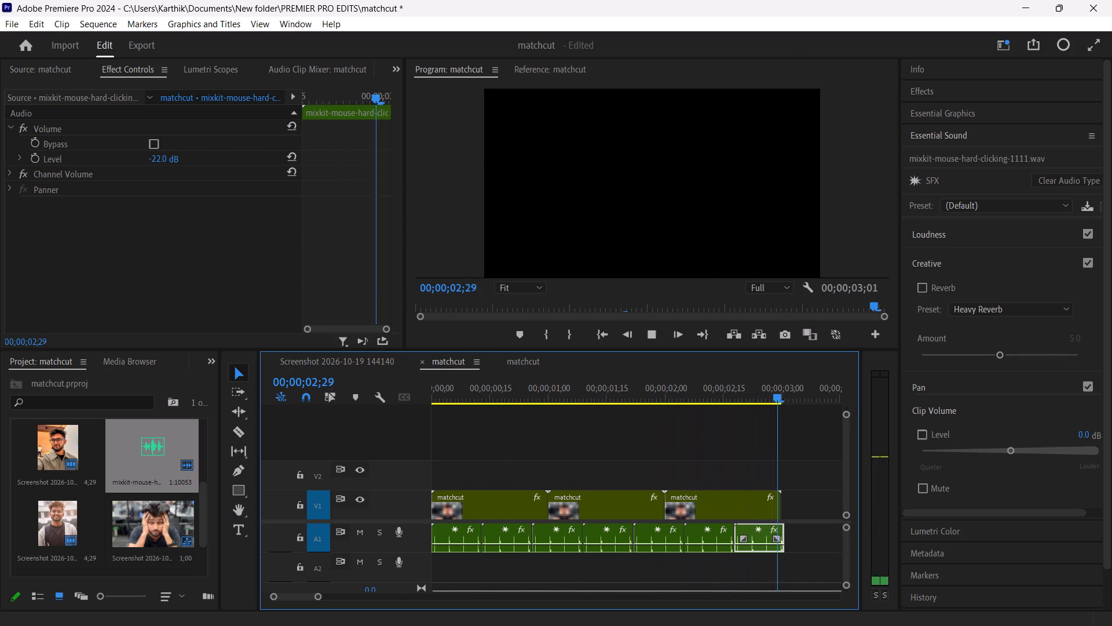
pyautogui.press('space')
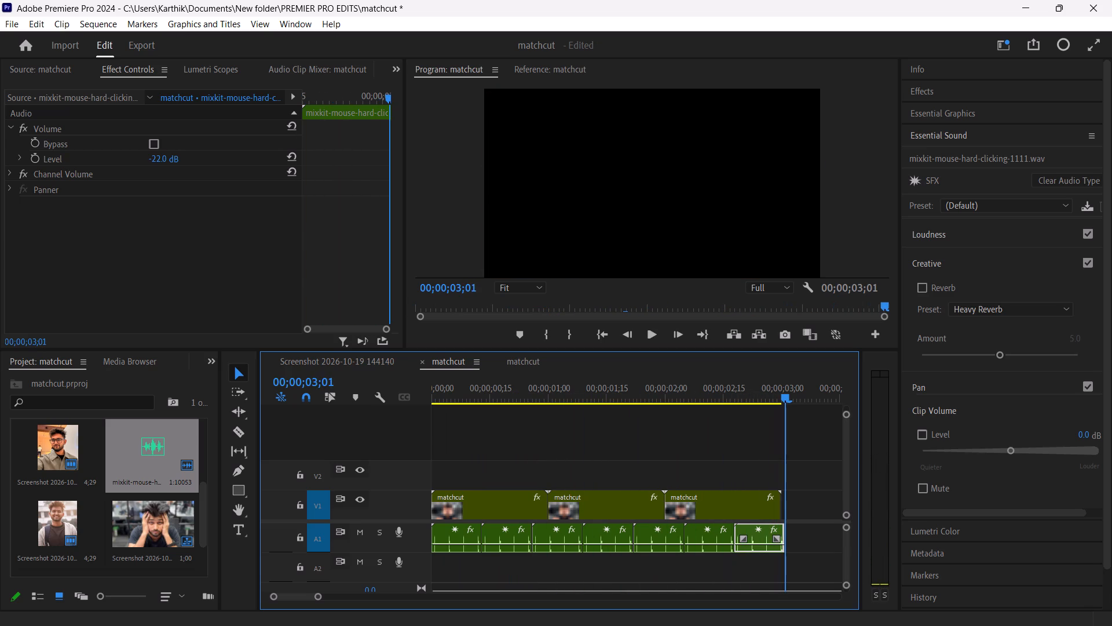
pyautogui.press('space')
pyautogui.press('space')
pyautogui.press('space')
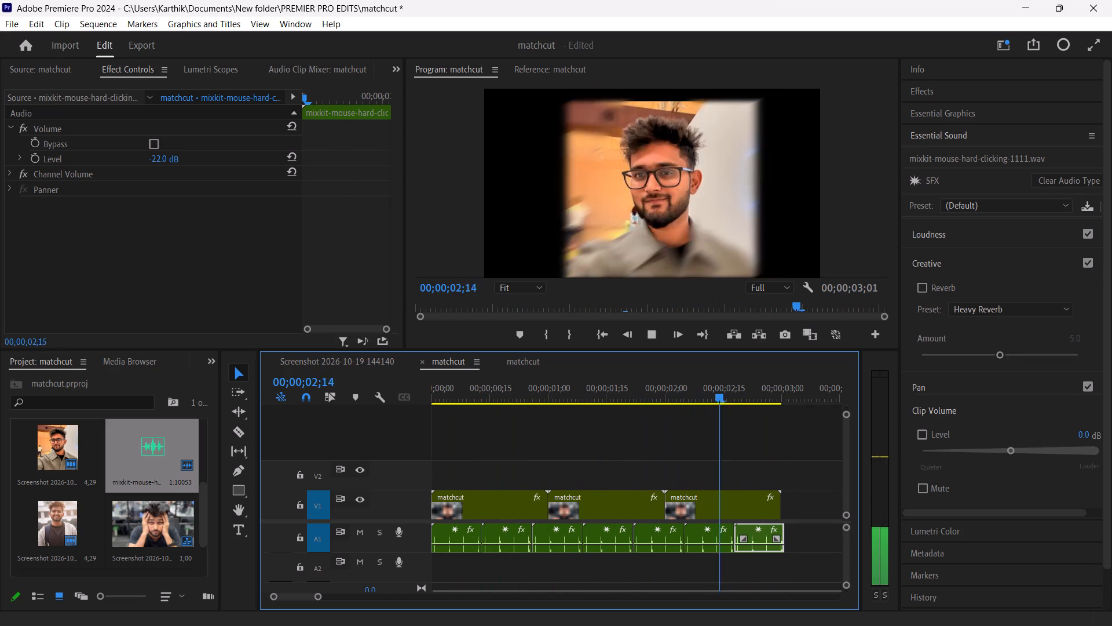
pyautogui.press('space')
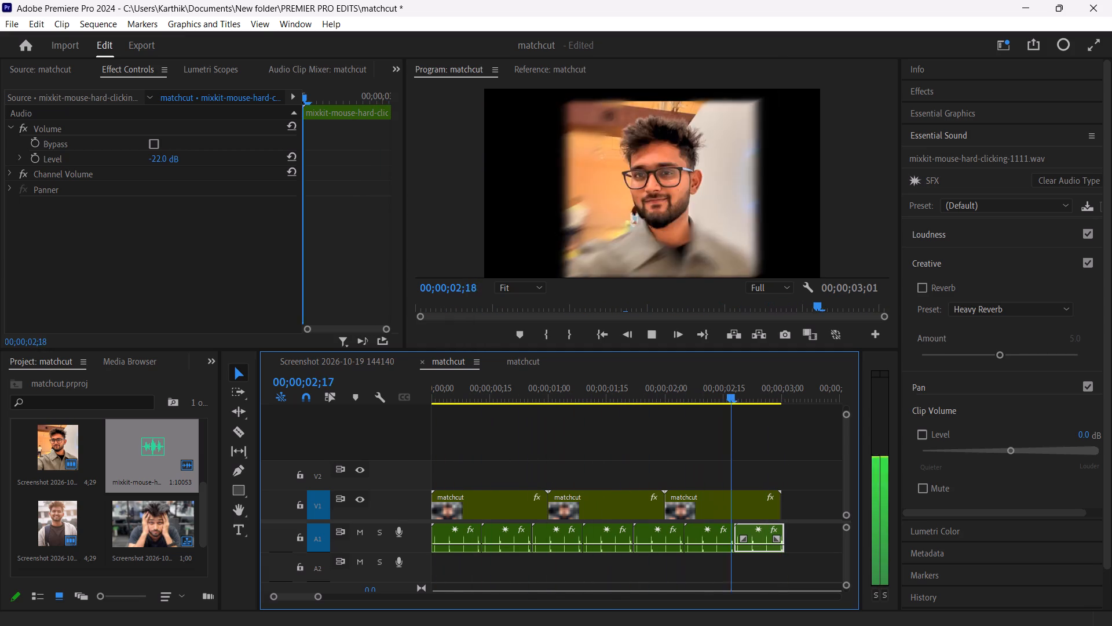
pyautogui.press('space')
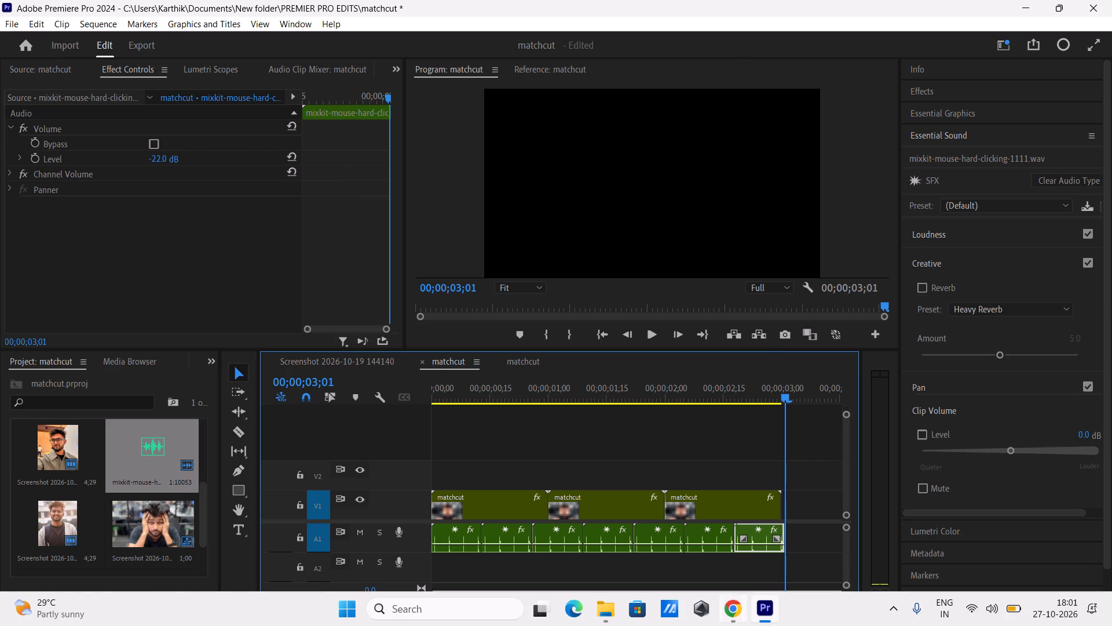
# Find the Kuro app with the Windows search and open it.
pyautogui.click(503, 617)
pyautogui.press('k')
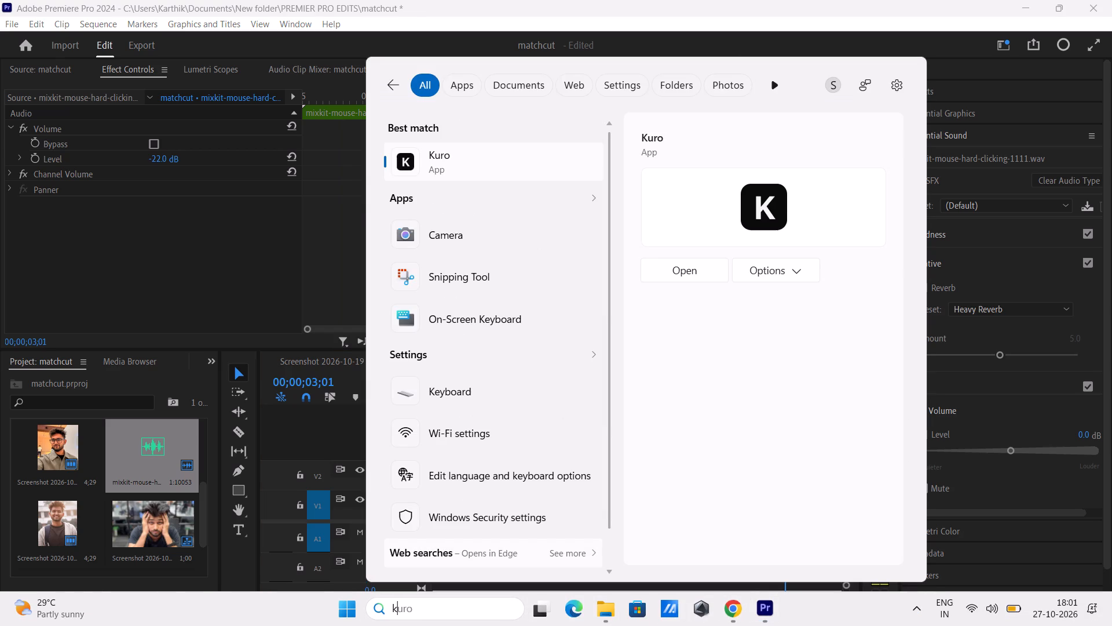
pyautogui.click(695, 257)
pyautogui.click(696, 259)
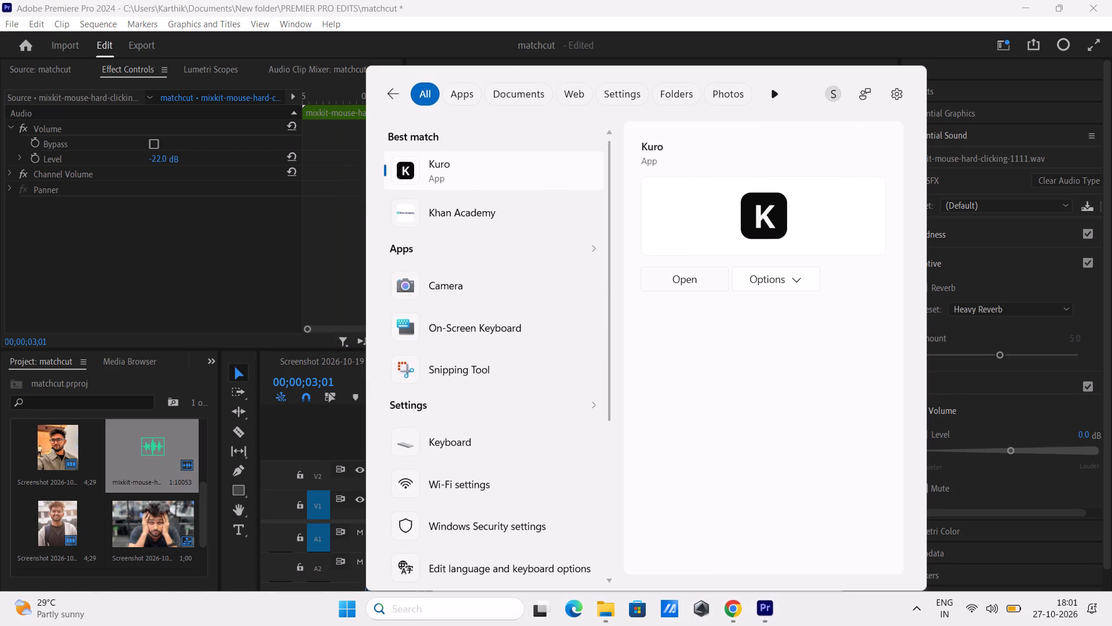
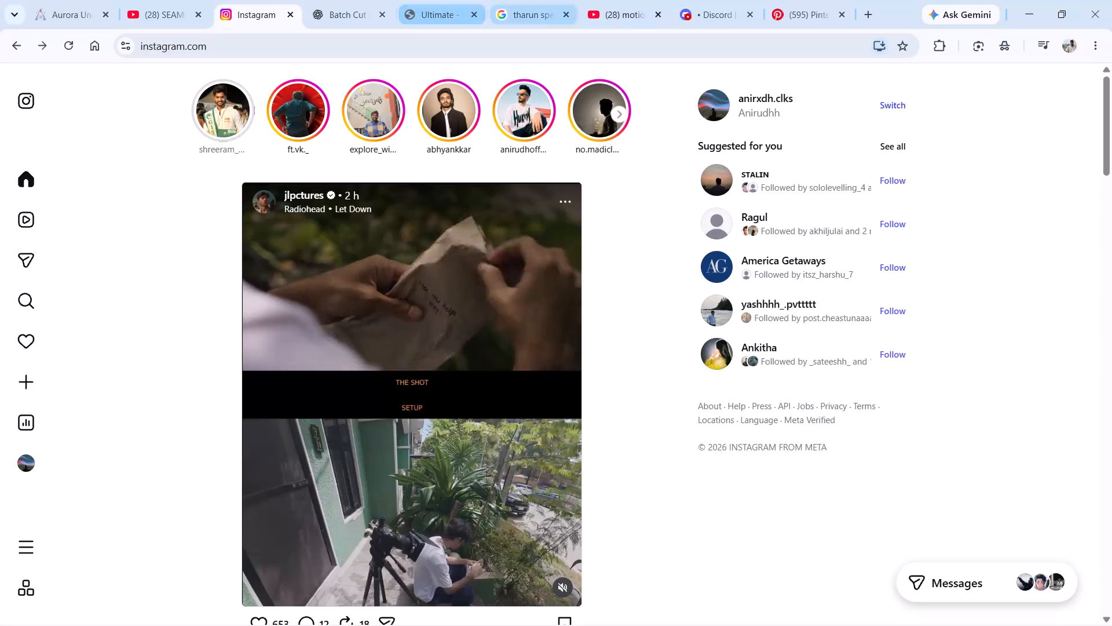
# Look through the open browser pages for the YouTube video whose title starts with "SEAM" and bring it up.
pyautogui.click(643, 10)
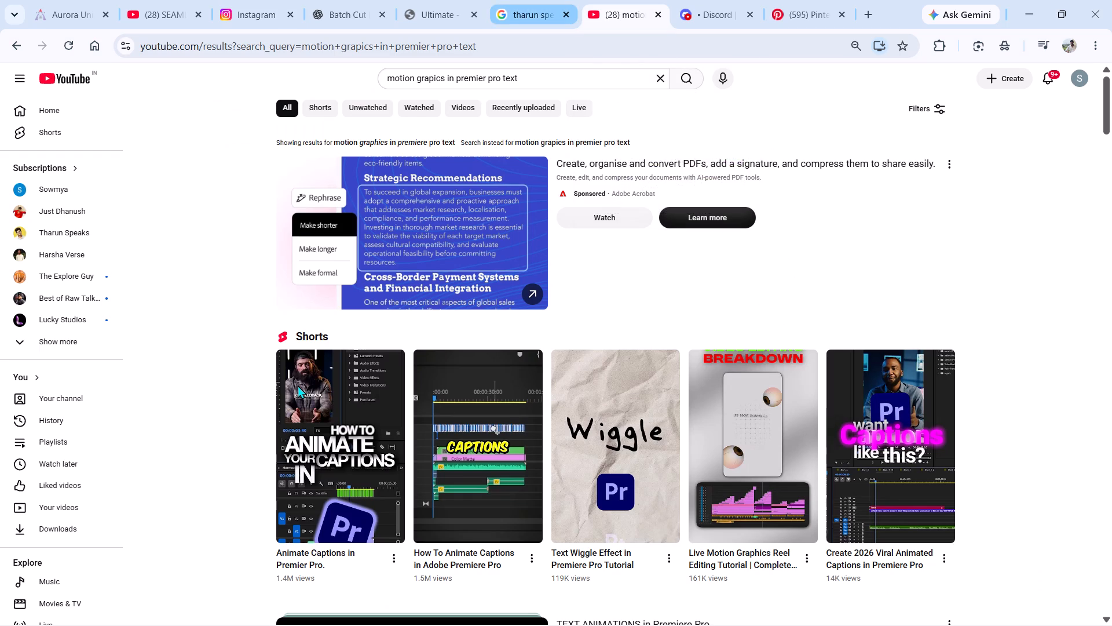
pyautogui.click(521, 0)
pyautogui.click(166, 0)
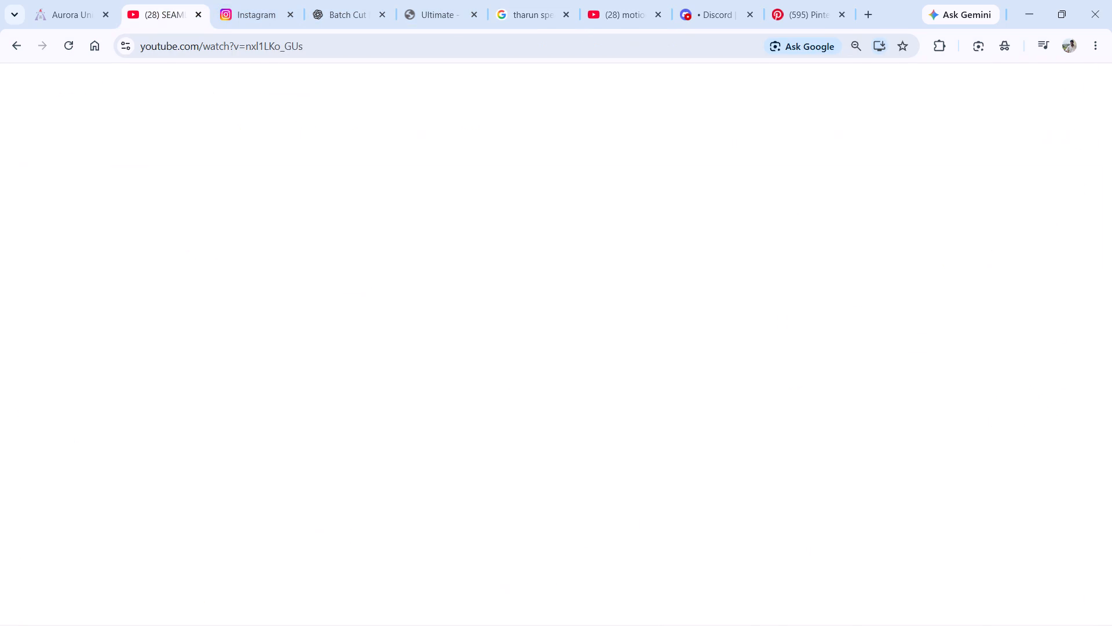
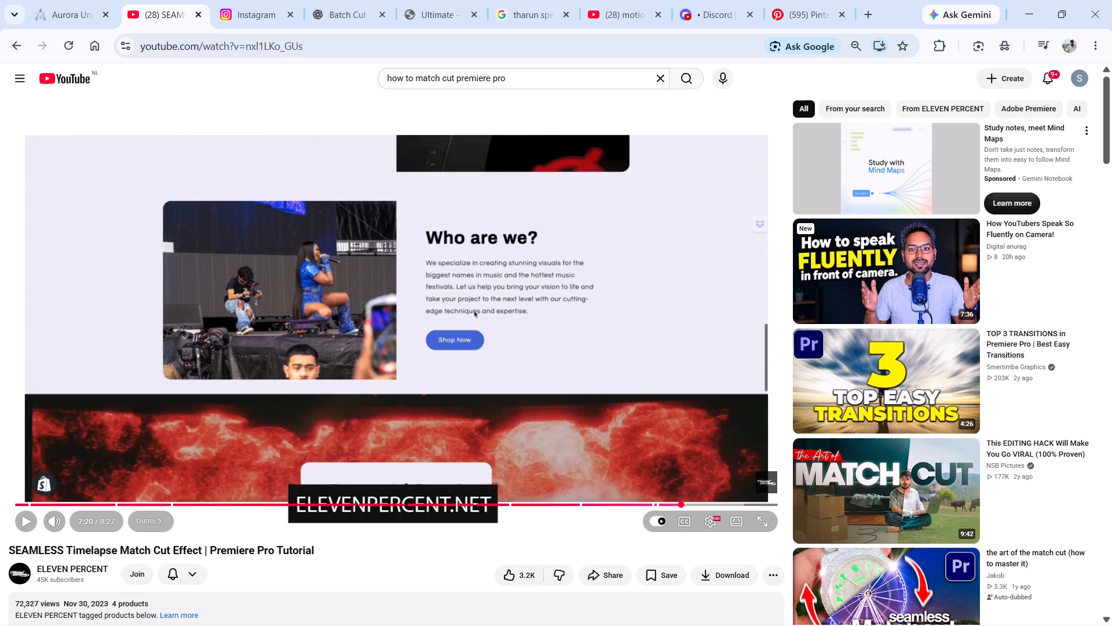
# Switch from the browser tutorial to Premiere Pro and replay the finished matchcut sequence several times to review picture and click sounds.
pyautogui.click(1032, 1)
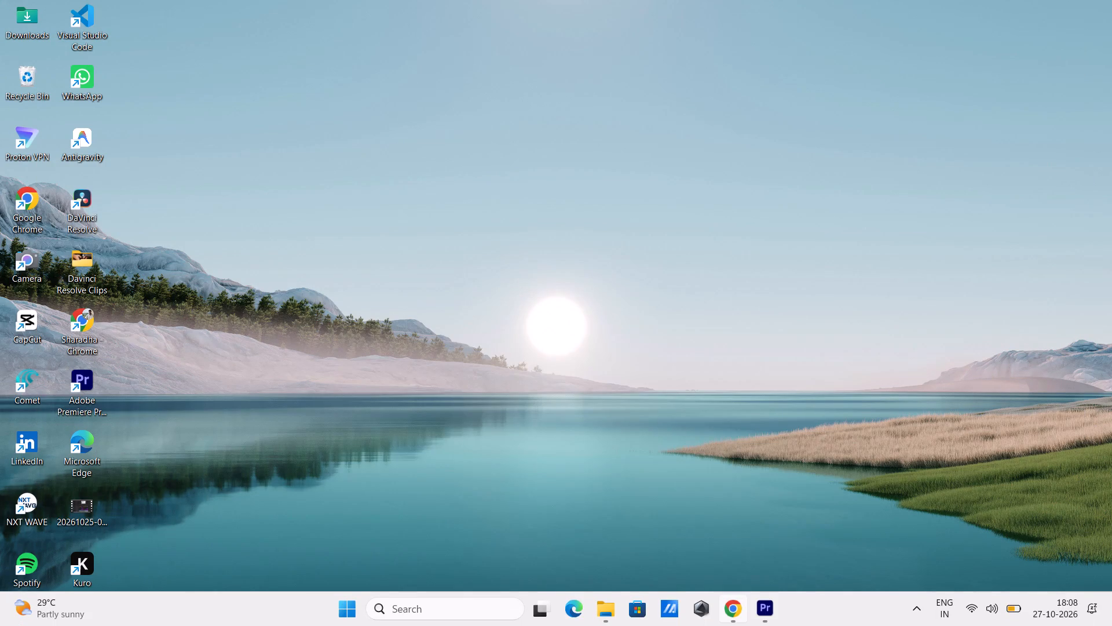
pyautogui.click(753, 601)
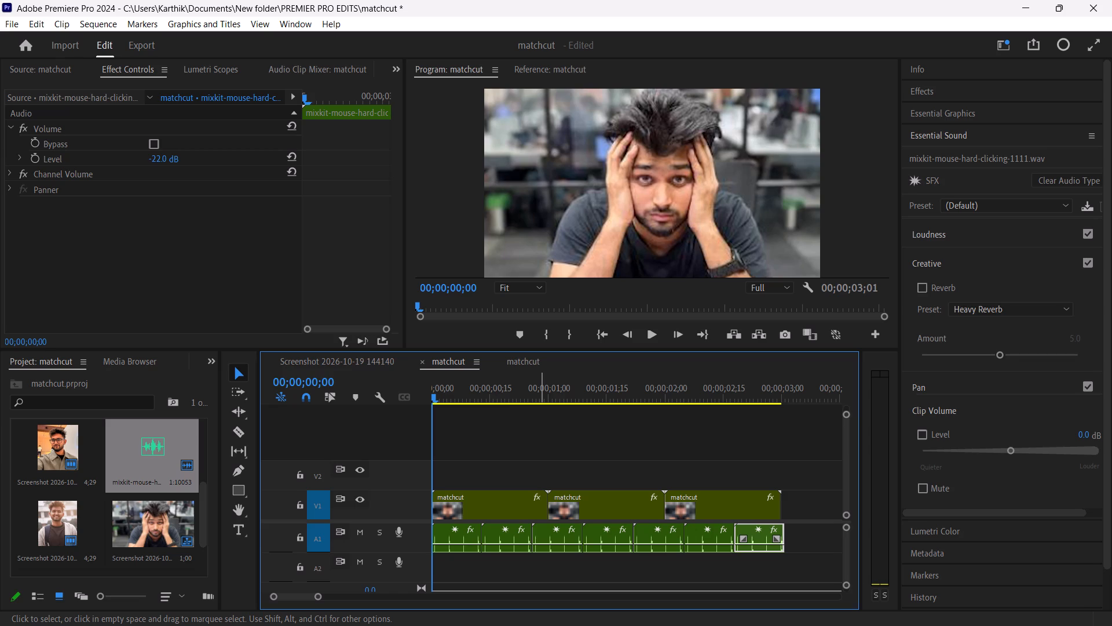
pyautogui.press('space')
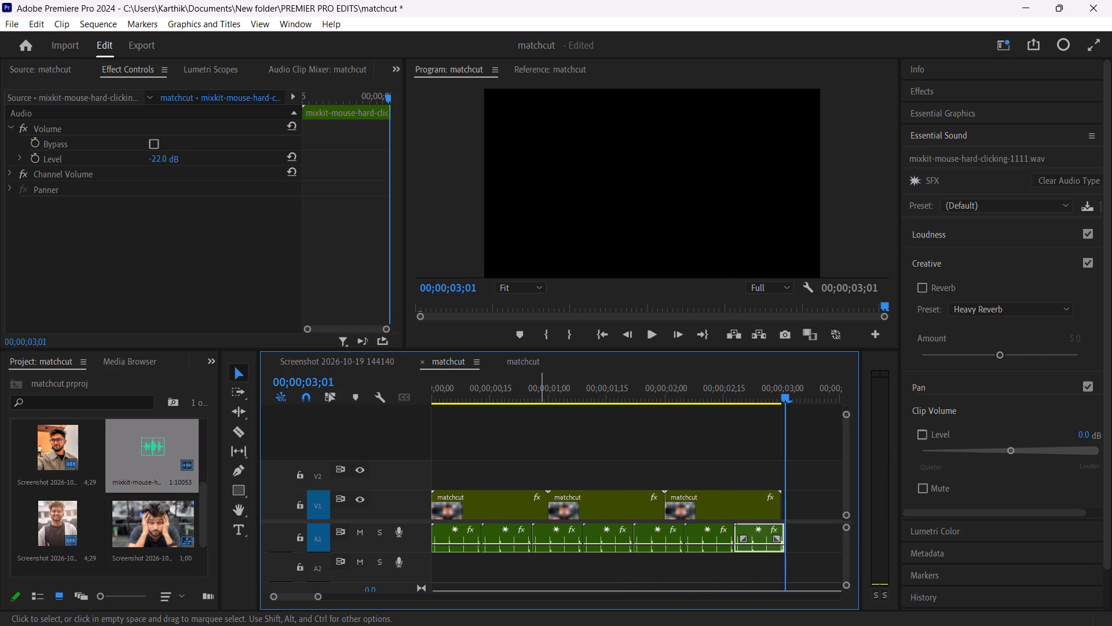
pyautogui.press('space')
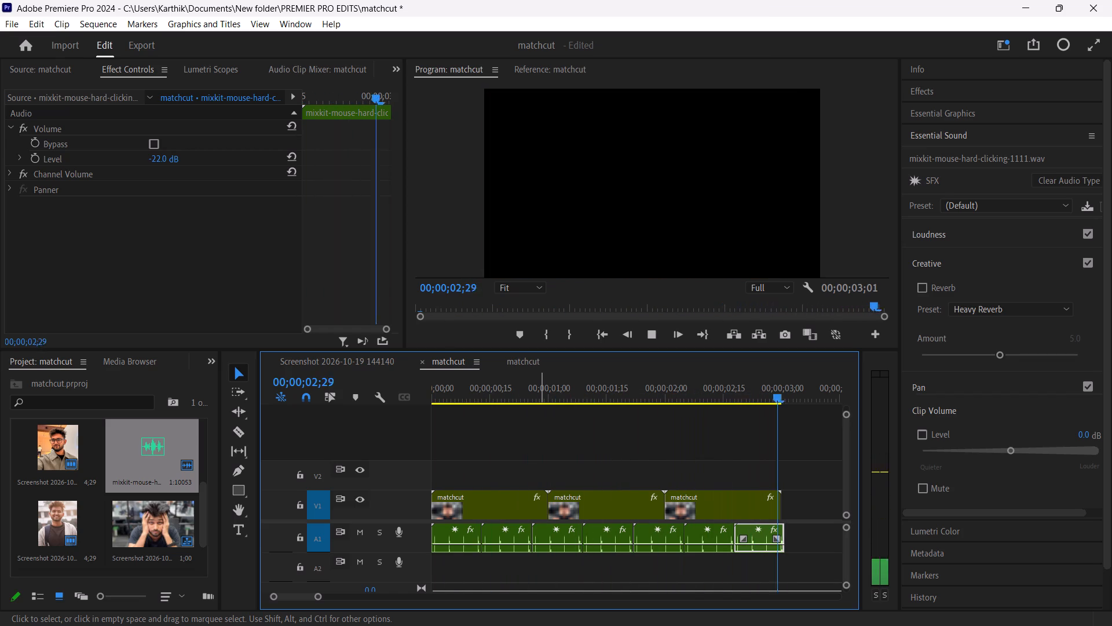
pyautogui.press('space')
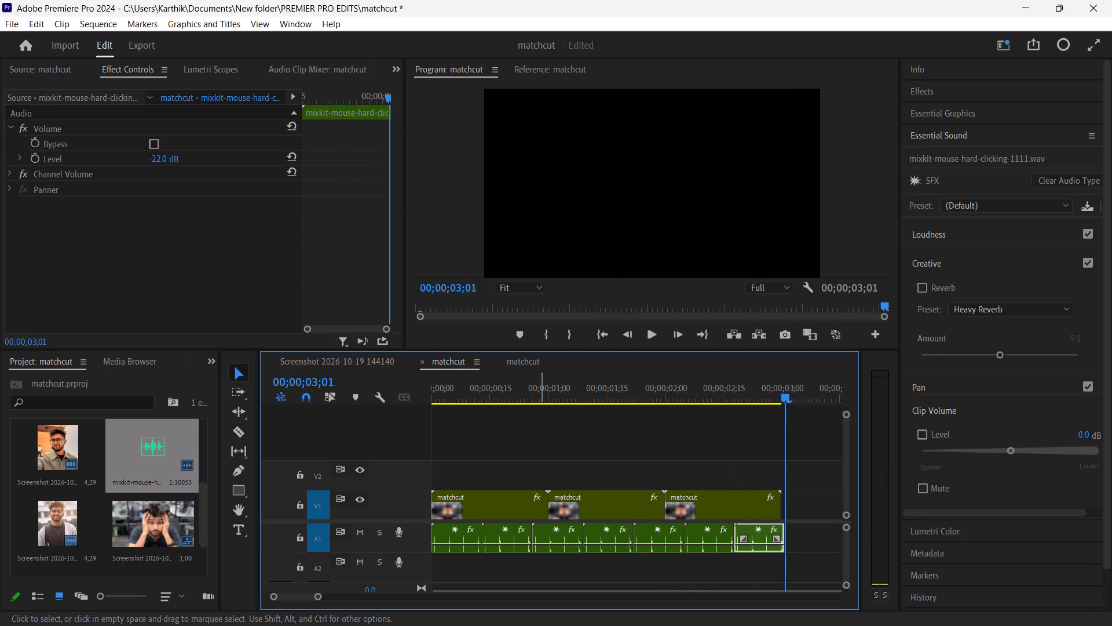
pyautogui.press('space')
pyautogui.click(338, 356)
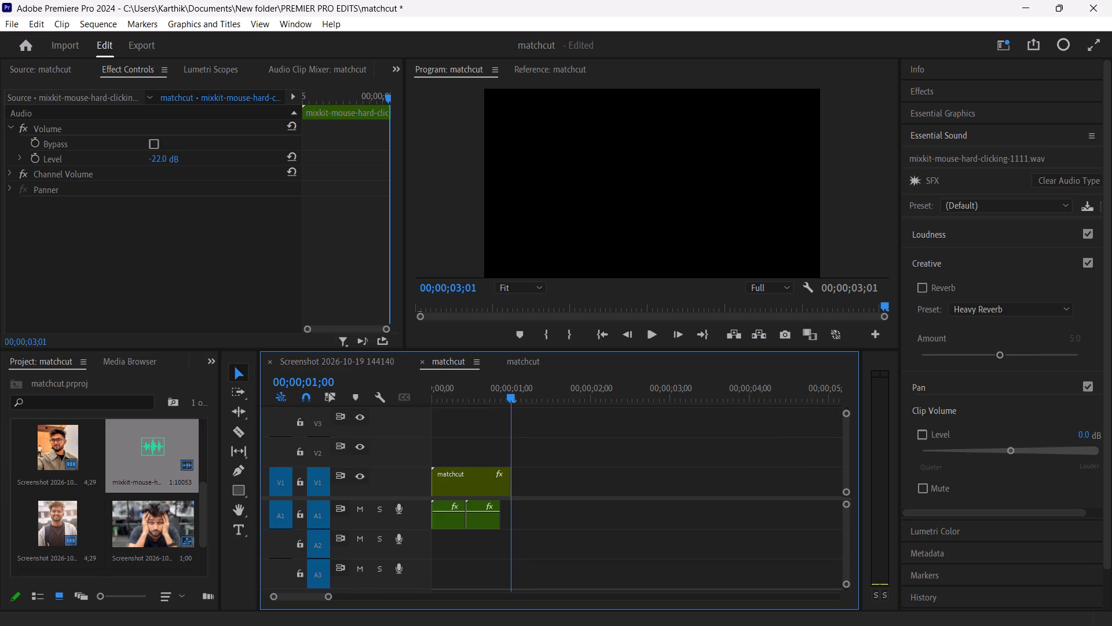
pyautogui.click(452, 361)
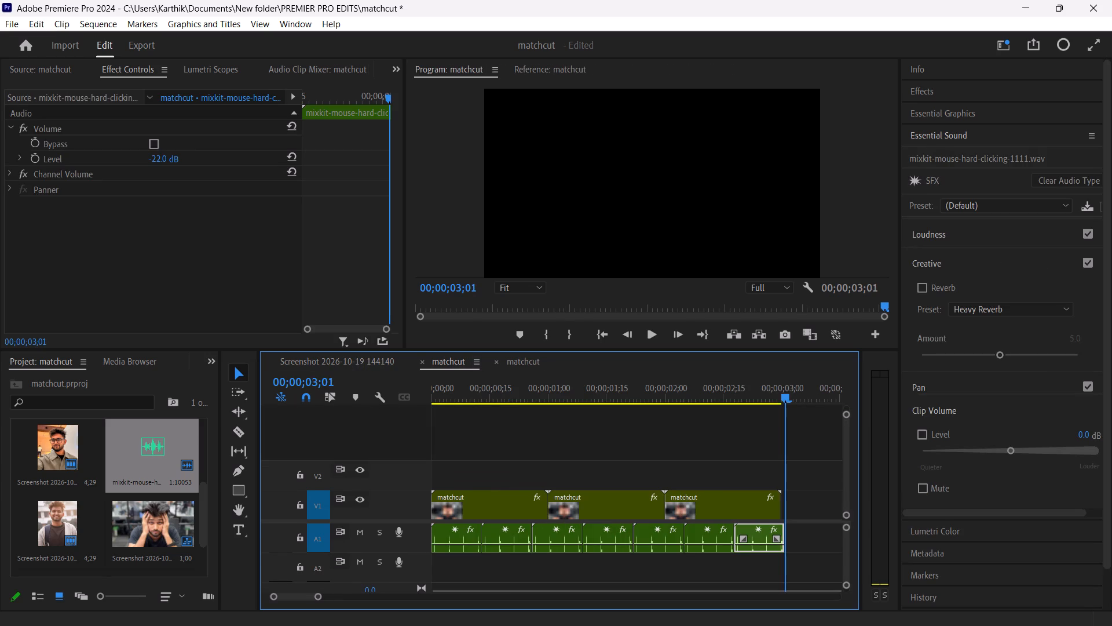
pyautogui.click(365, 366)
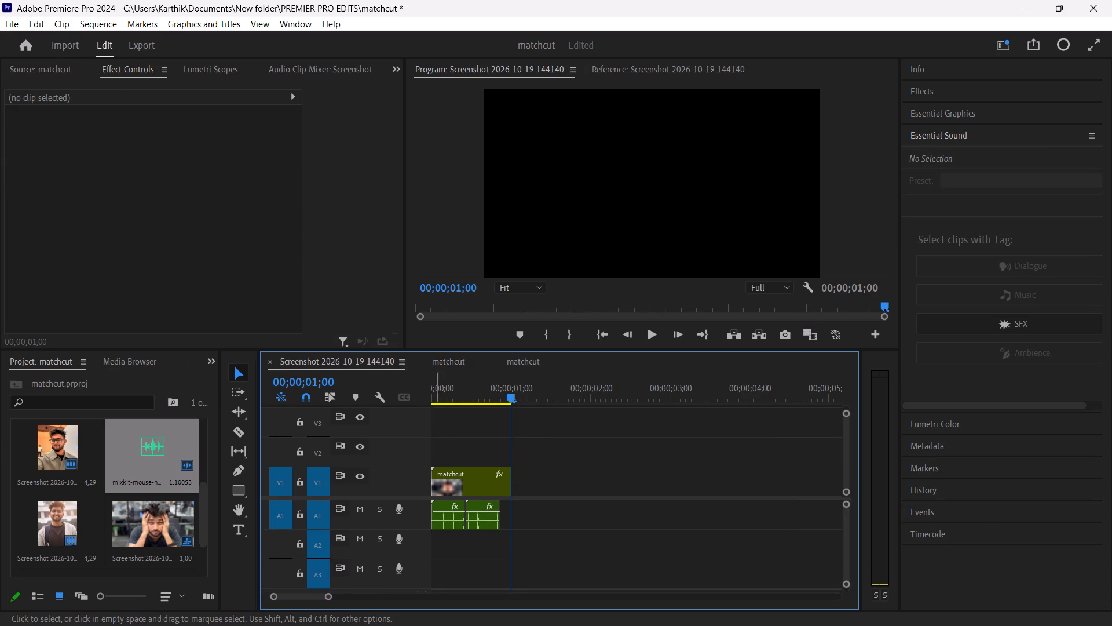
pyautogui.click(458, 365)
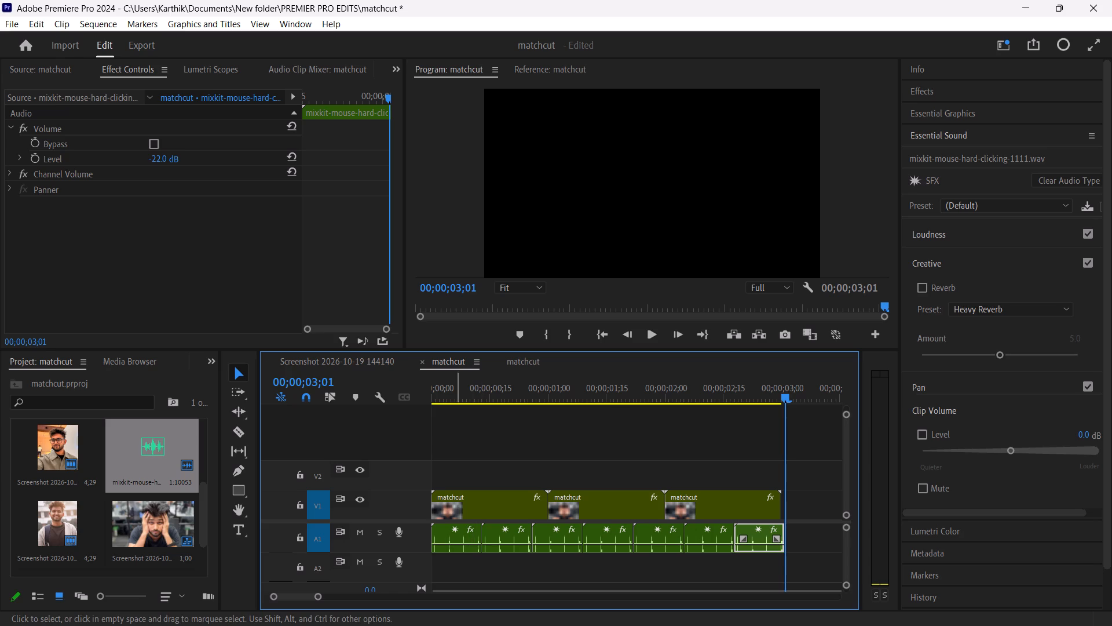
pyautogui.click(514, 361)
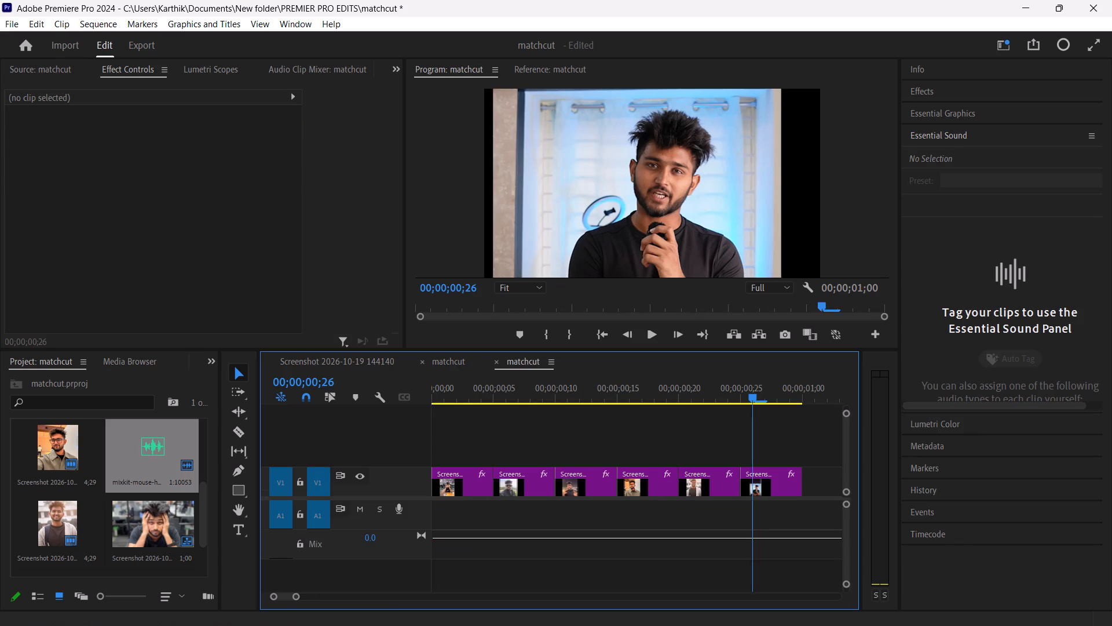
pyautogui.click(455, 361)
pyautogui.click(390, 356)
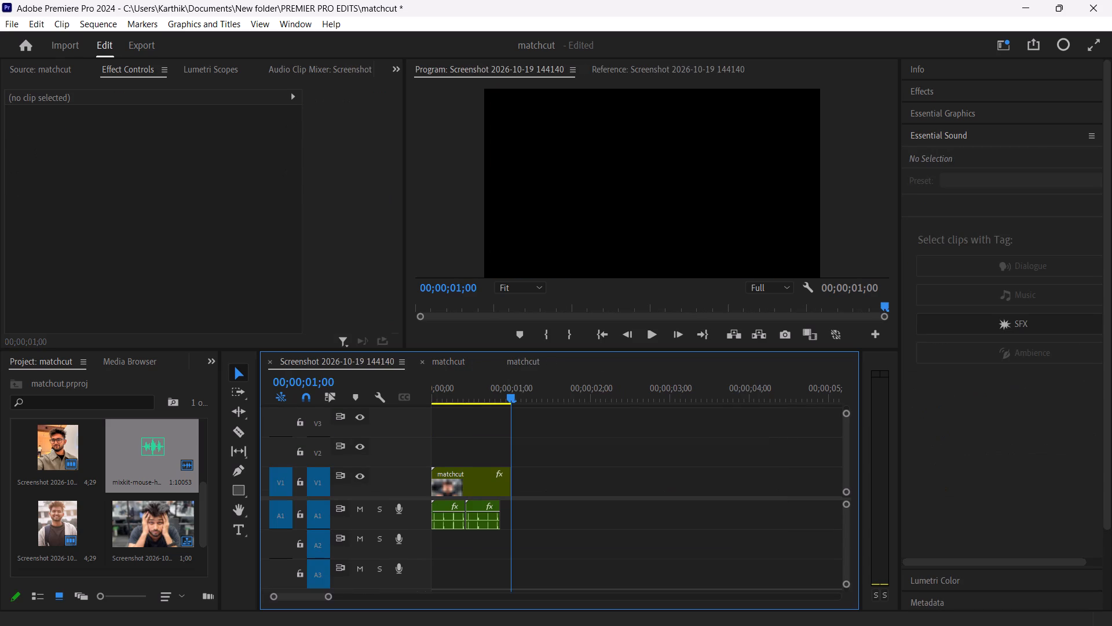
pyautogui.click(448, 356)
pyautogui.click(362, 355)
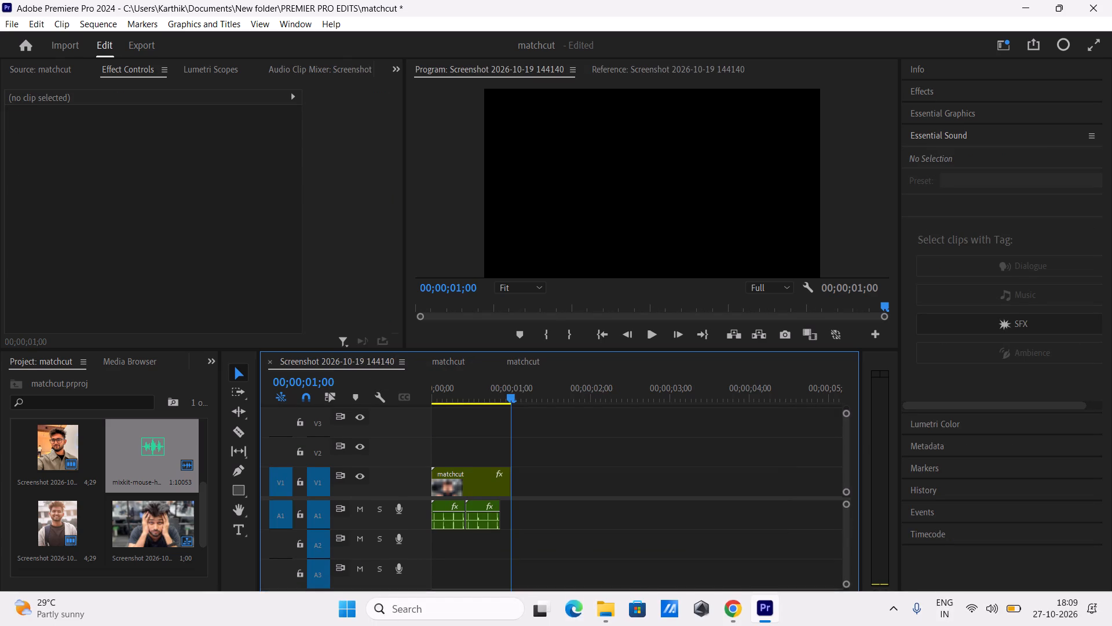
# Launch the Kuro app from the recent searches in Windows.
pyautogui.click(474, 620)
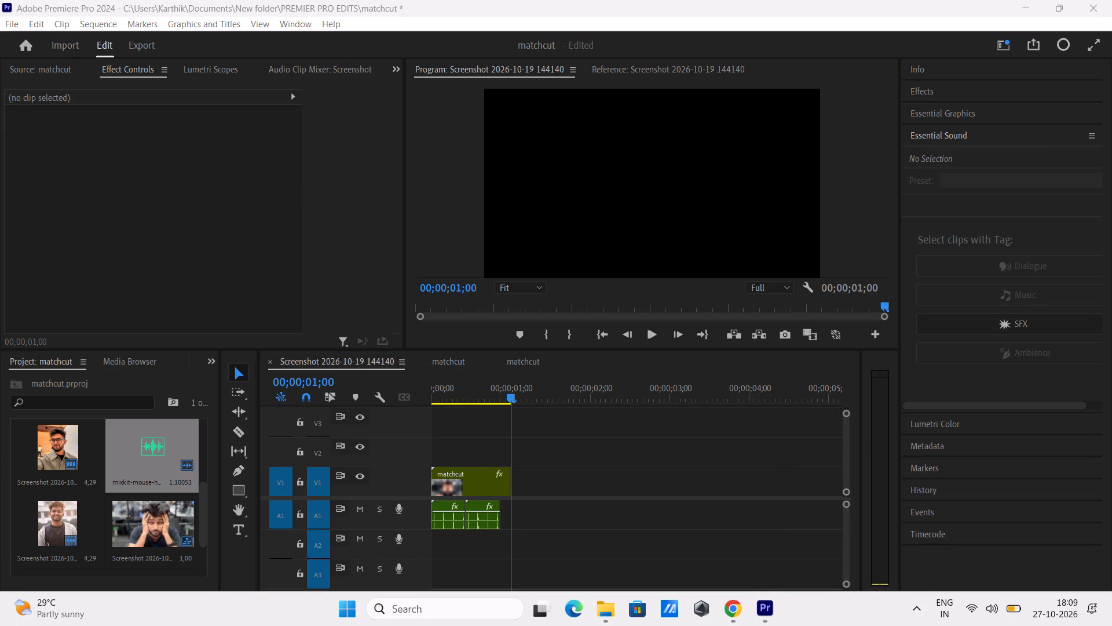
pyautogui.click(482, 610)
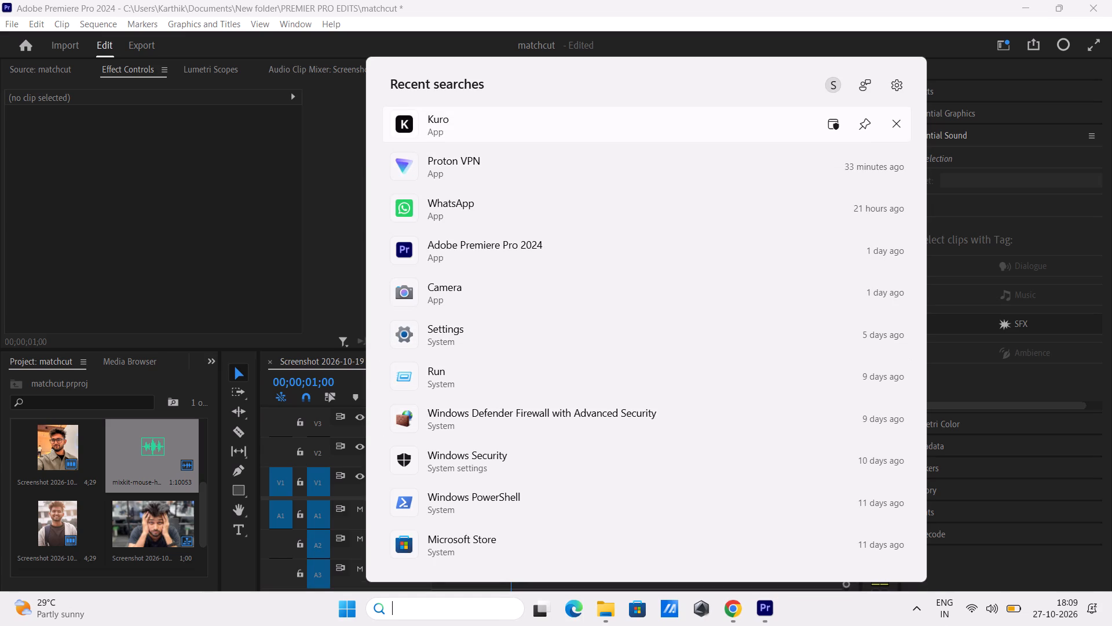
pyautogui.click(506, 127)
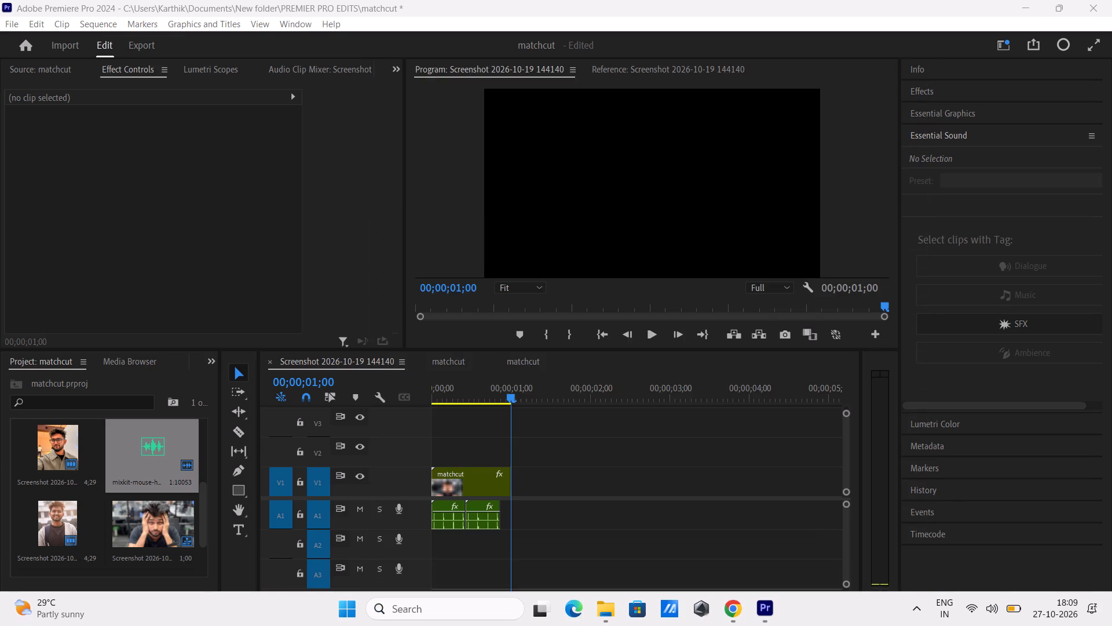